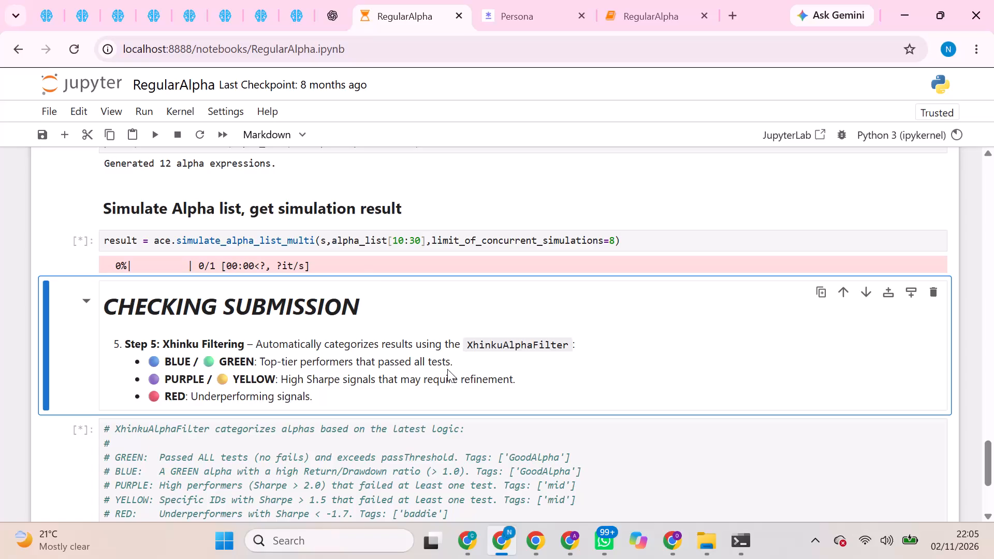
# In the other Chrome profile's window, dismiss the tutorial checks and run the Prod Correlation check on the alpha using close_price_current_day_lagged_2.
pyautogui.click(57, 2)
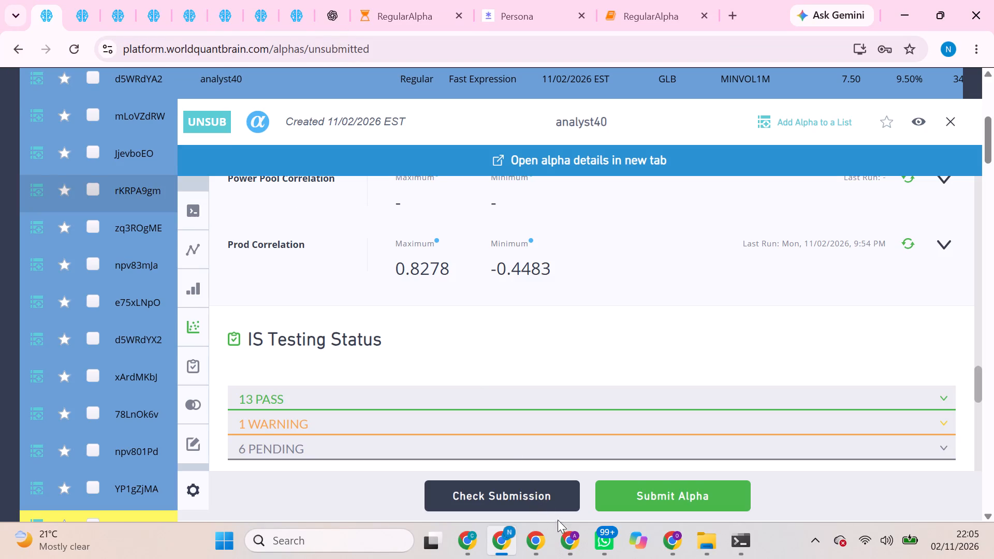
pyautogui.click(568, 536)
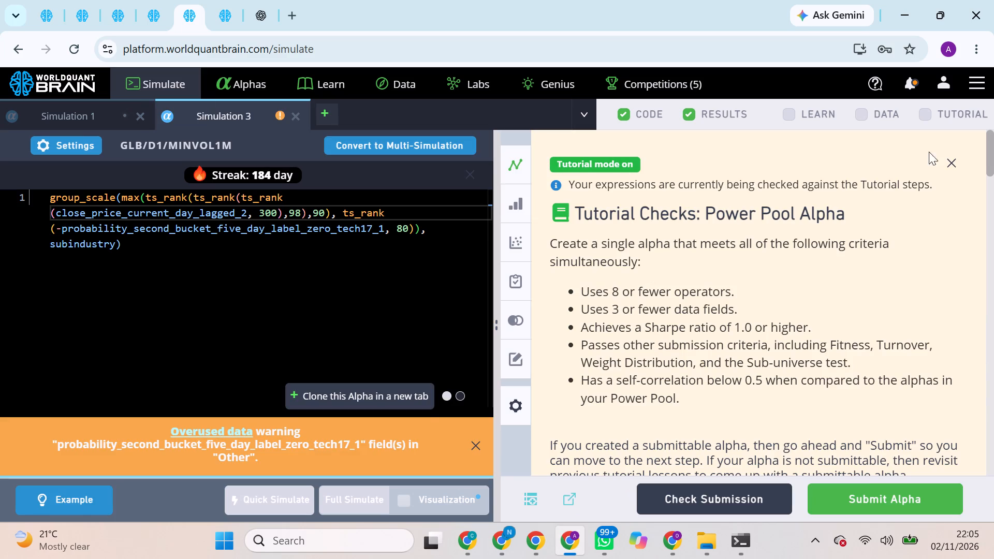
pyautogui.click(953, 157)
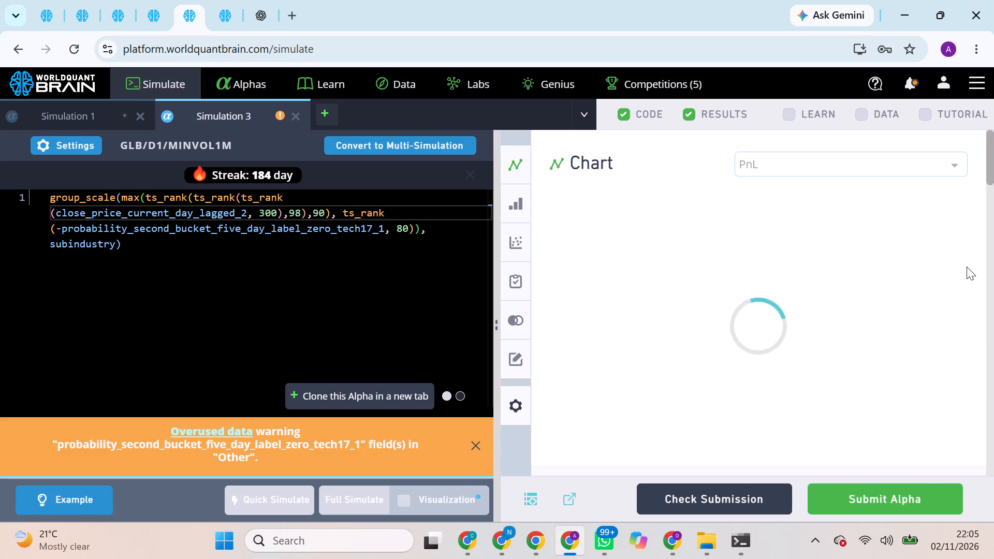
pyautogui.scroll(-5, 967, 267)
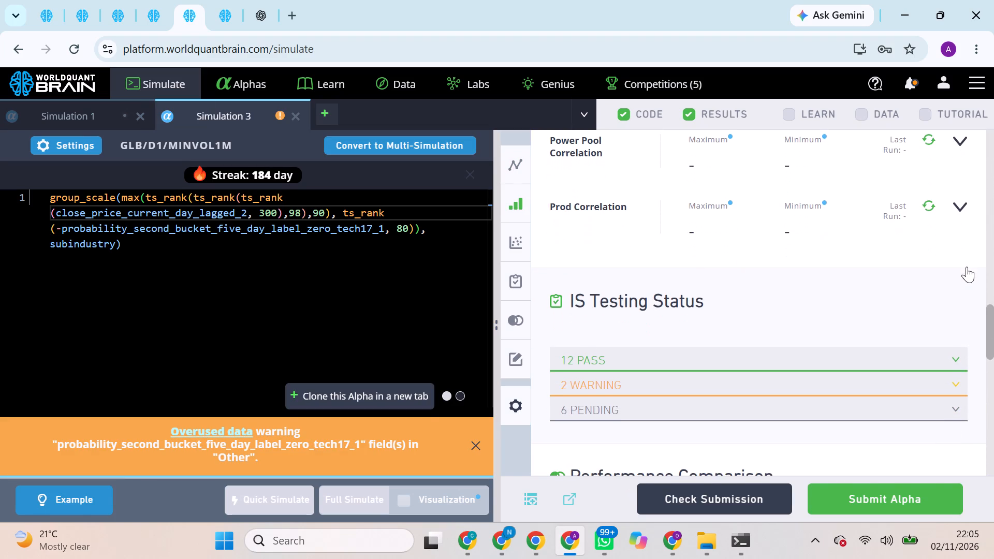
pyautogui.scroll(1, 967, 267)
pyautogui.click(926, 271)
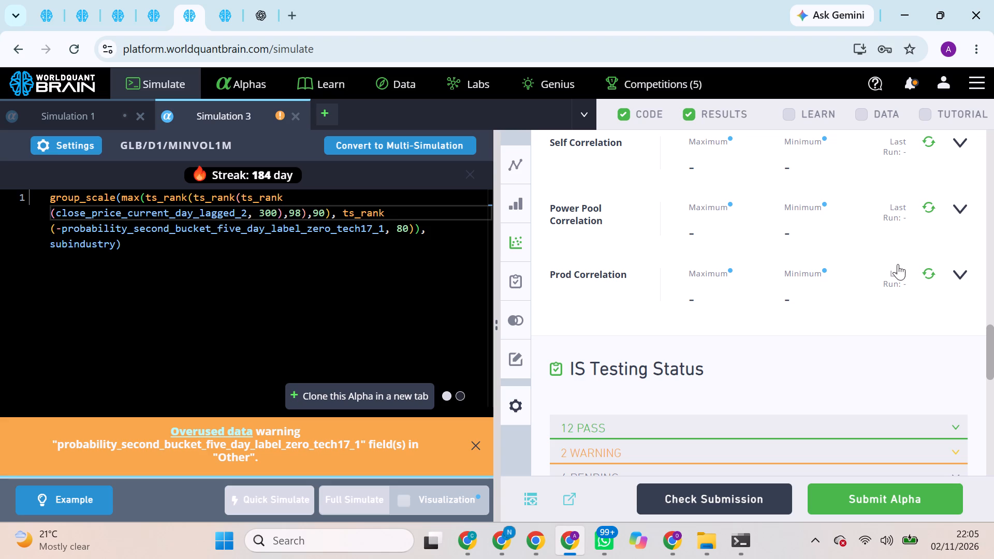
pyautogui.click(924, 274)
# Find the Simulation 3 alpha using close_price_current_day_lagged_0, dismiss its tutorial checks, and run its Prod Correlation check.
pyautogui.click(53, 0)
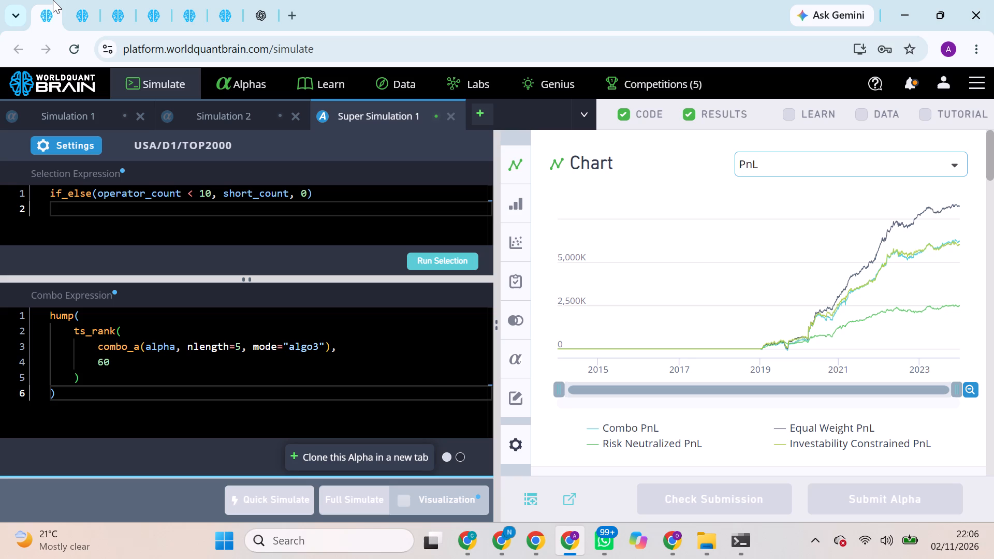
pyautogui.click(72, 1)
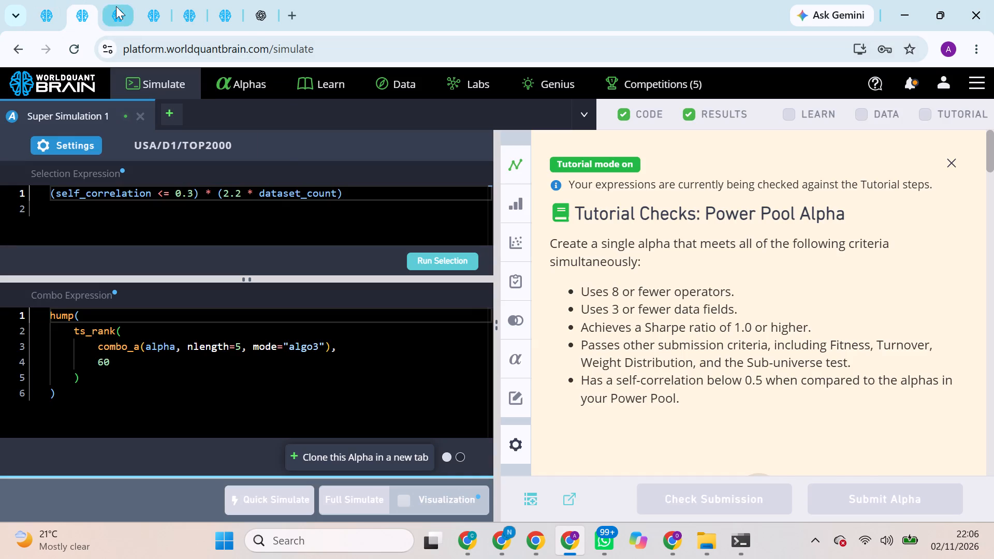
pyautogui.click(116, 6)
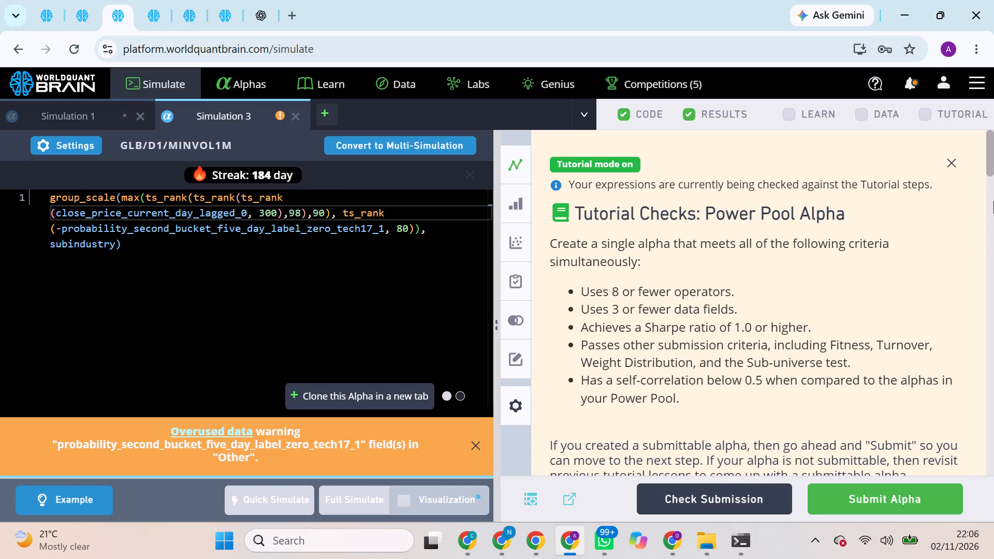
pyautogui.click(955, 158)
pyautogui.scroll(-4, 903, 314)
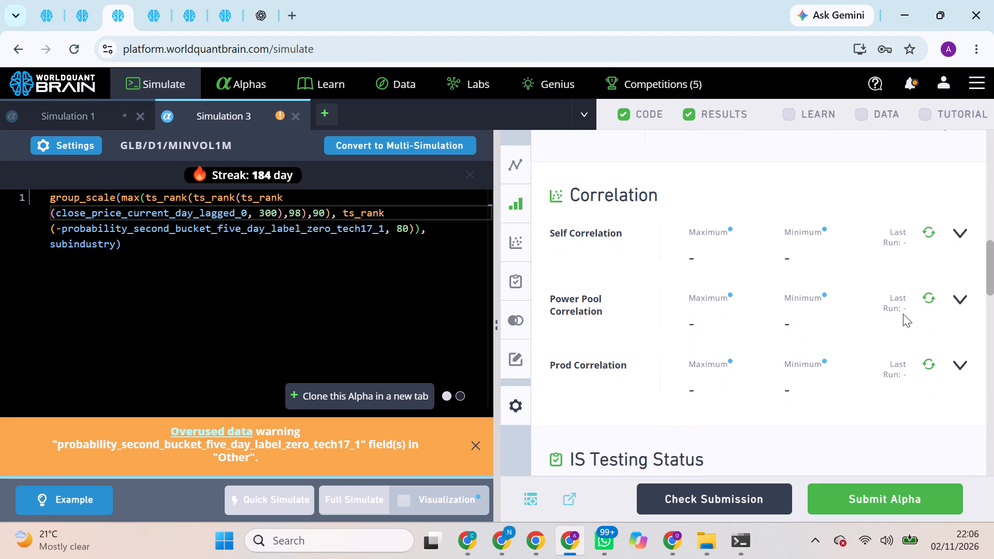
pyautogui.click(920, 330)
pyautogui.click(932, 330)
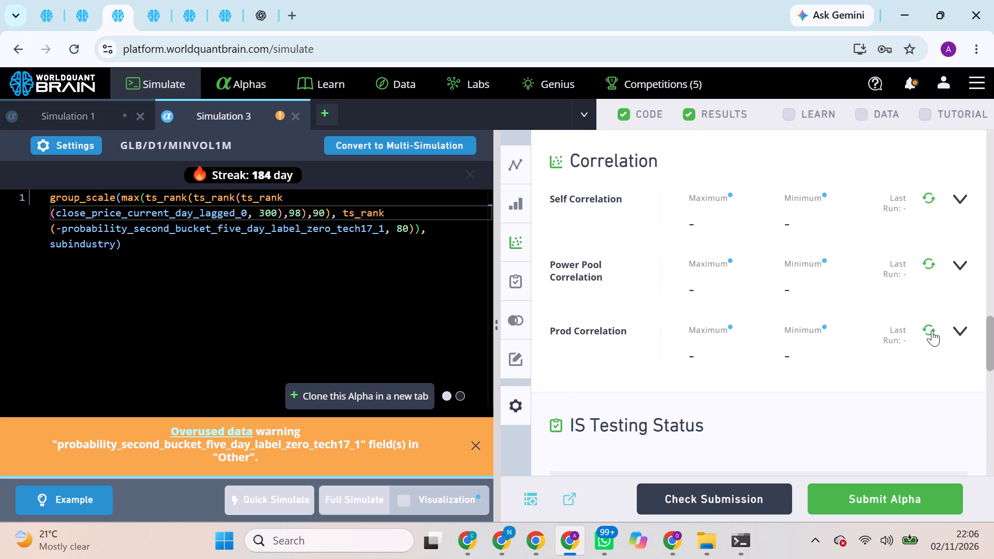
pyautogui.doubleClick(932, 330)
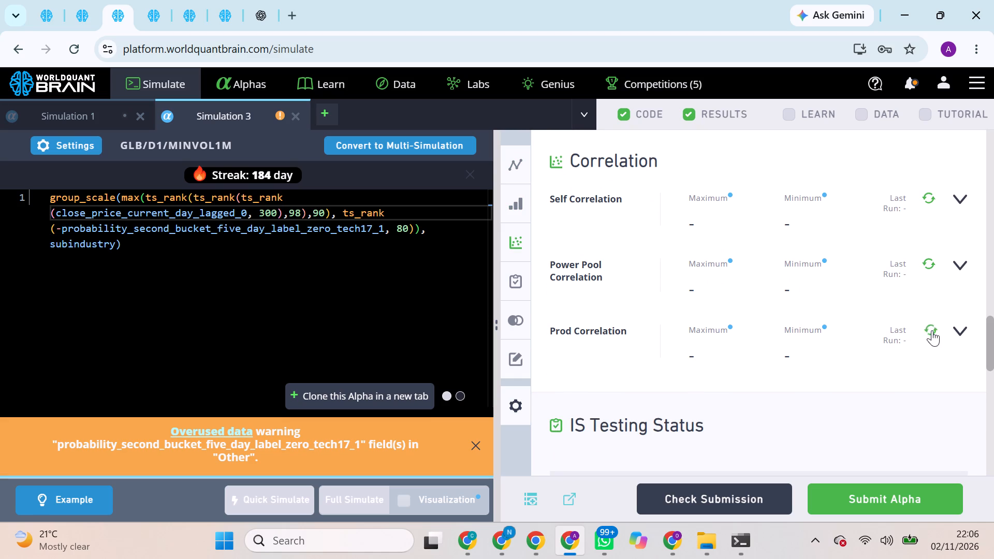
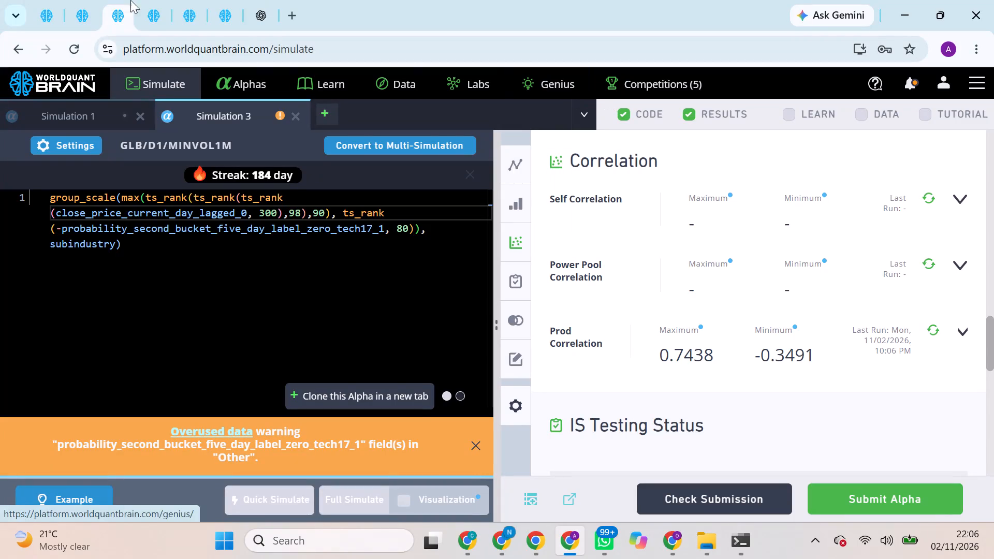
# Examine the Intraday Tick Data and Statistics fields and the Price Volume dataset list for a replacement data field.
pyautogui.click(220, 0)
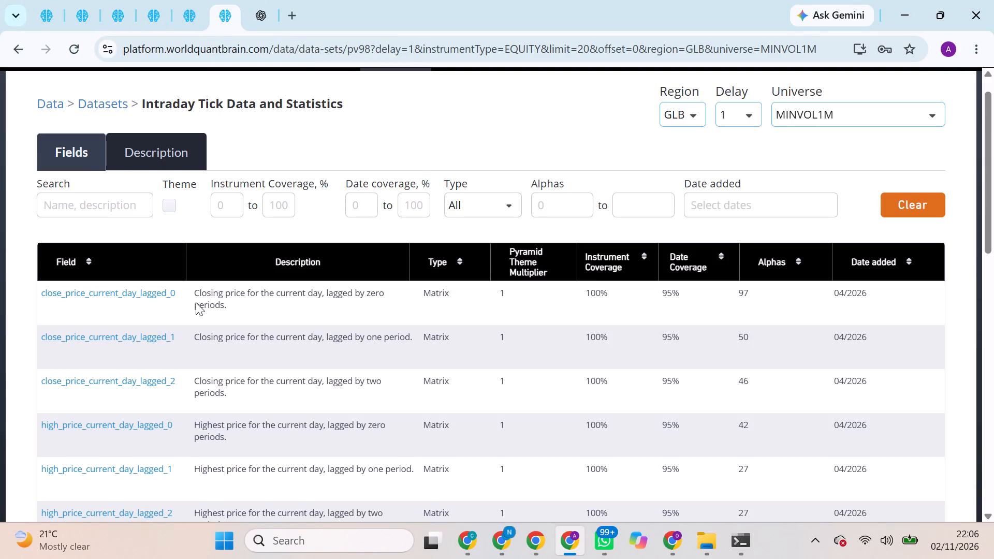
pyautogui.scroll(-3, 204, 342)
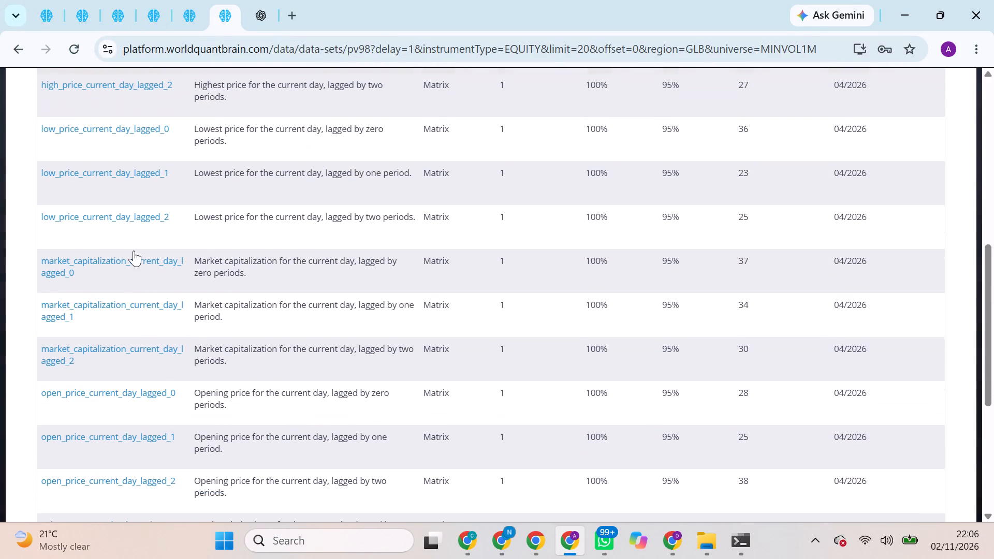
pyautogui.moveTo(0, 32); pyautogui.dragTo(16, 50)
pyautogui.click(16, 50)
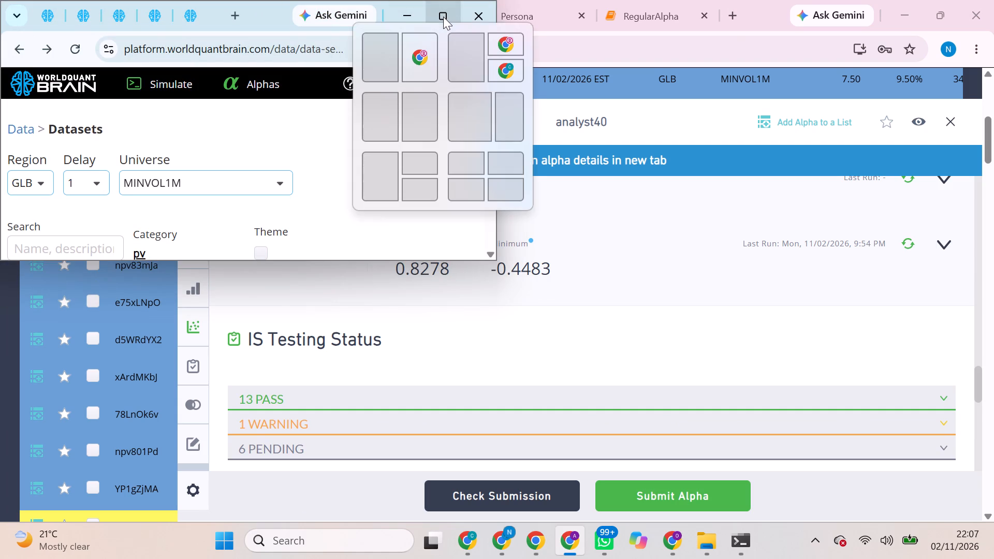
pyautogui.click(443, 17)
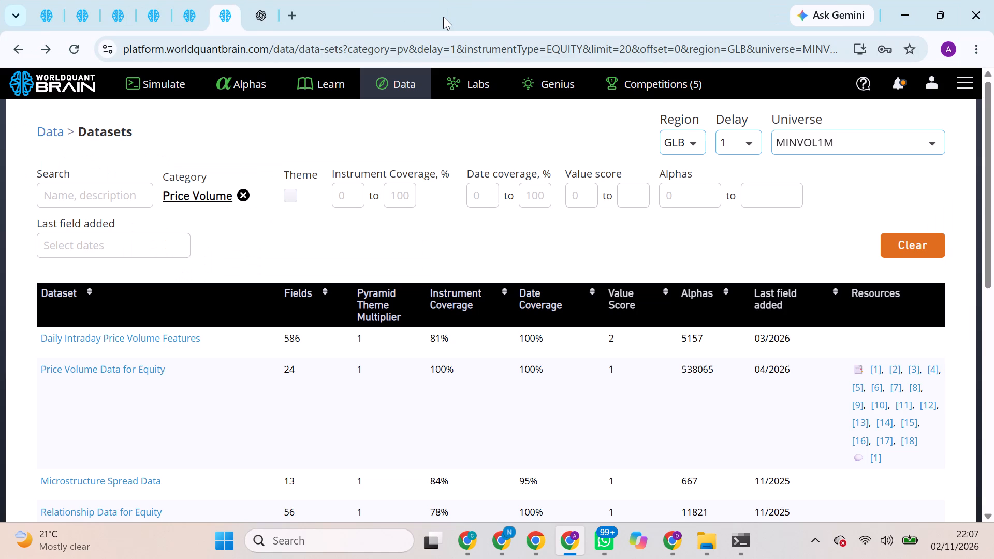
pyautogui.scroll(-3, 588, 407)
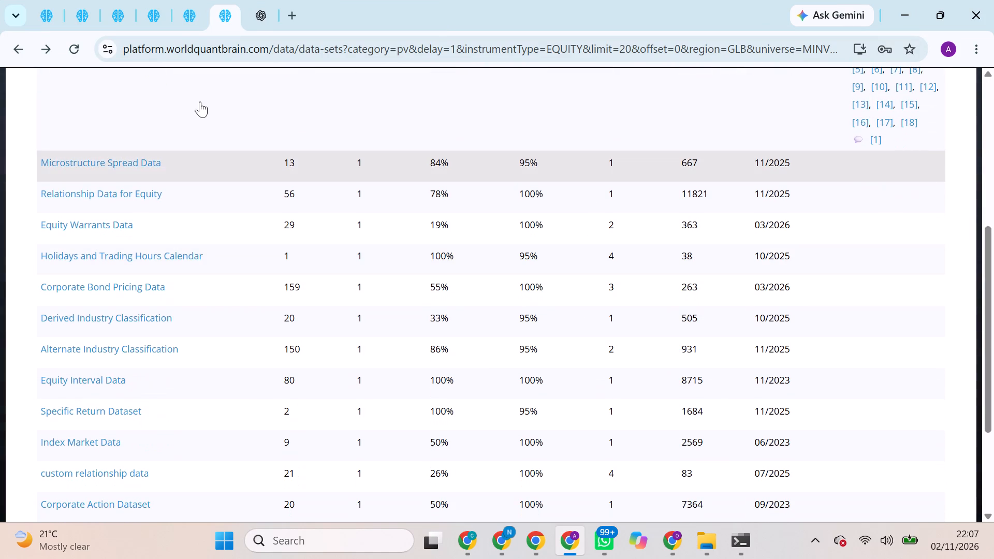
# From the alpha using close_price_current_day_lagged_2, go to the data catalogue and open the Other category's datasets for GLB, delay 1, MINVOL1M.
pyautogui.click(193, 9)
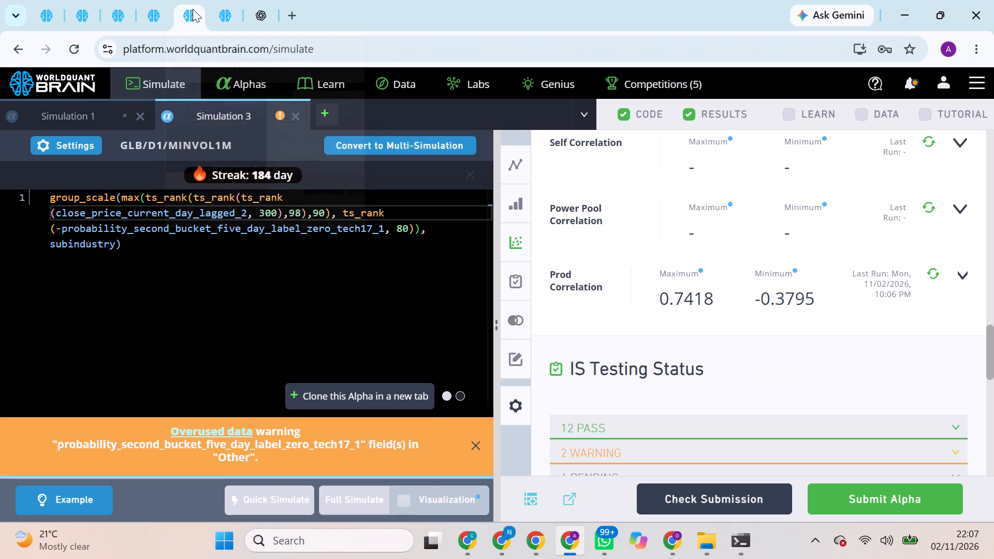
pyautogui.click(405, 84)
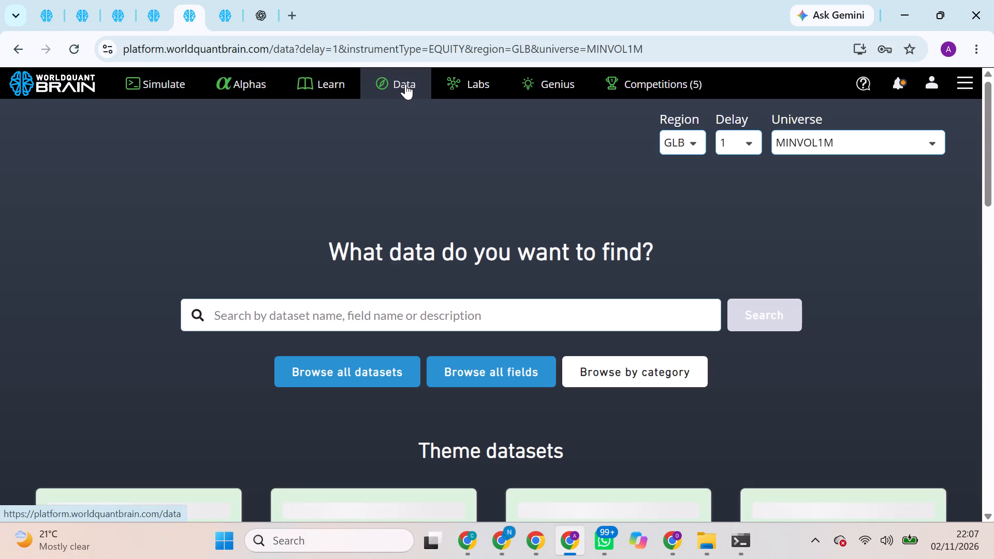
pyautogui.scroll(-3, 526, 345)
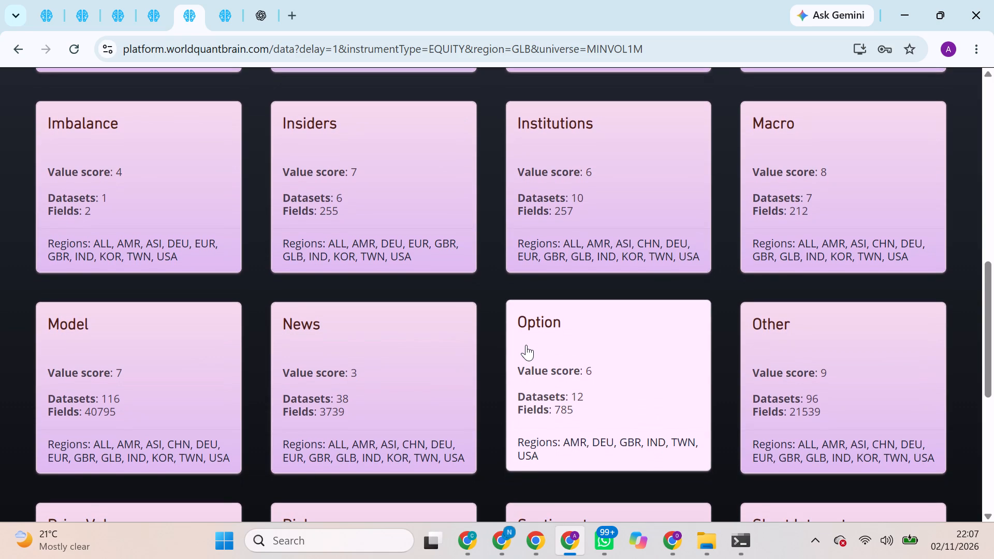
pyautogui.scroll(-2, 564, 429)
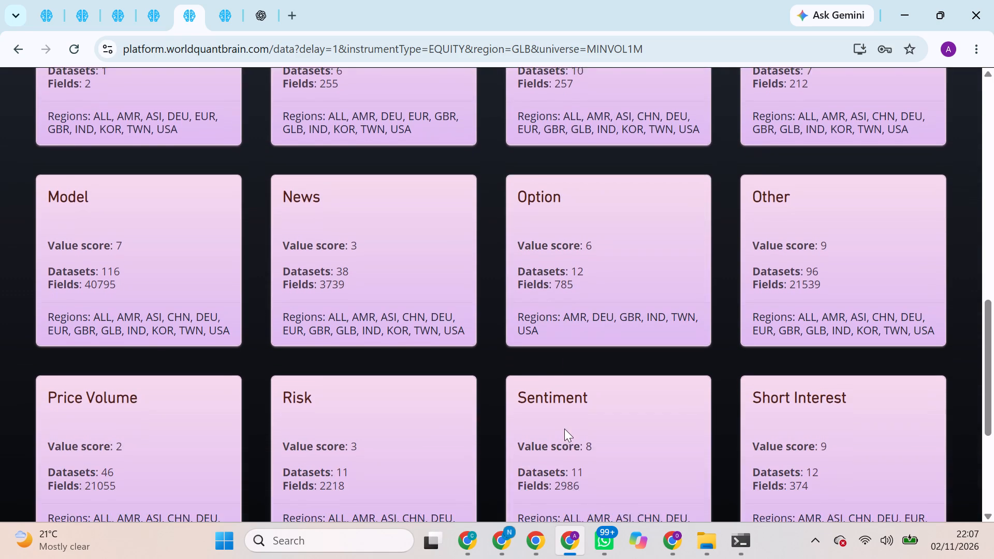
pyautogui.scroll(-2, 564, 429)
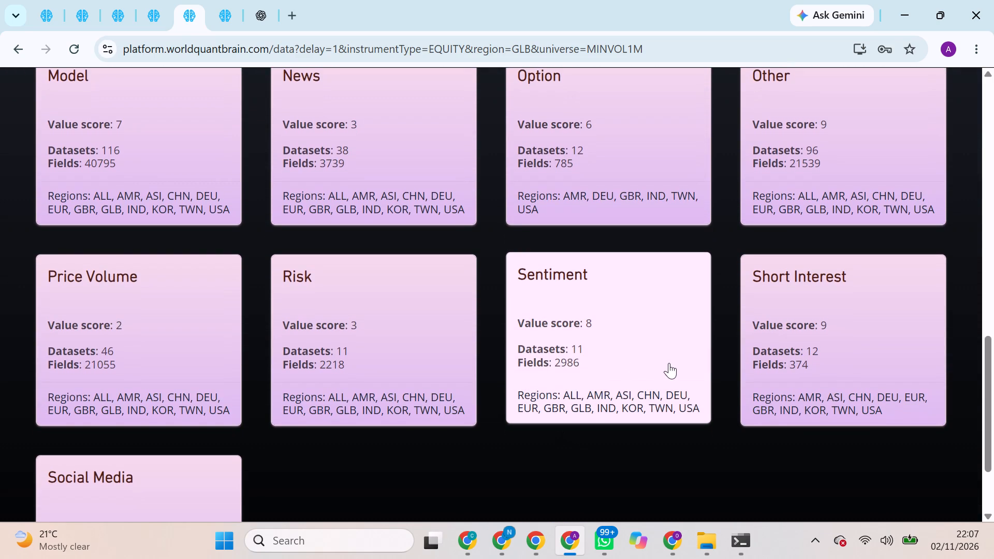
pyautogui.scroll(1, 364, 390)
pyautogui.scroll(-1, 364, 390)
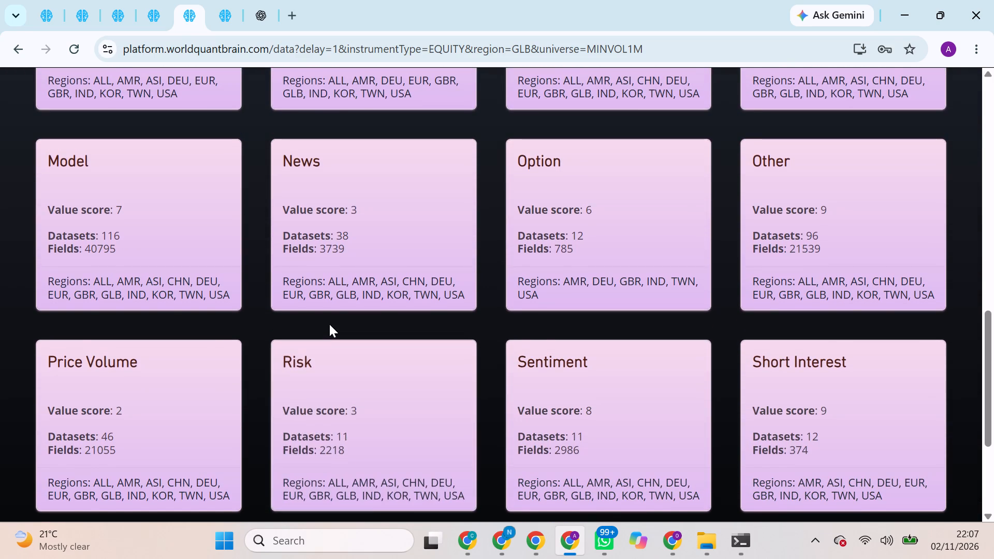
pyautogui.scroll(-1, 329, 324)
pyautogui.scroll(8, 496, 335)
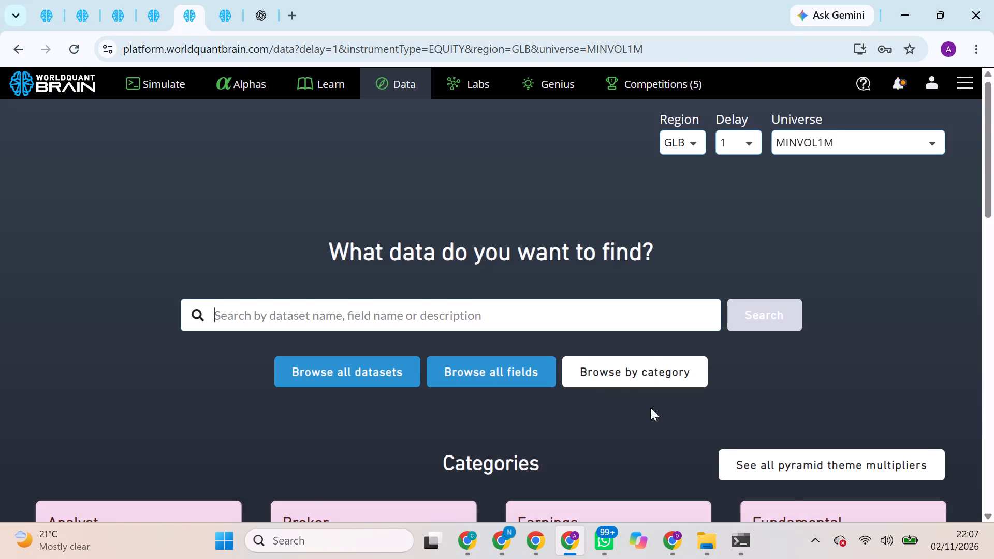
pyautogui.scroll(-3, 650, 407)
pyautogui.scroll(-1, 784, 449)
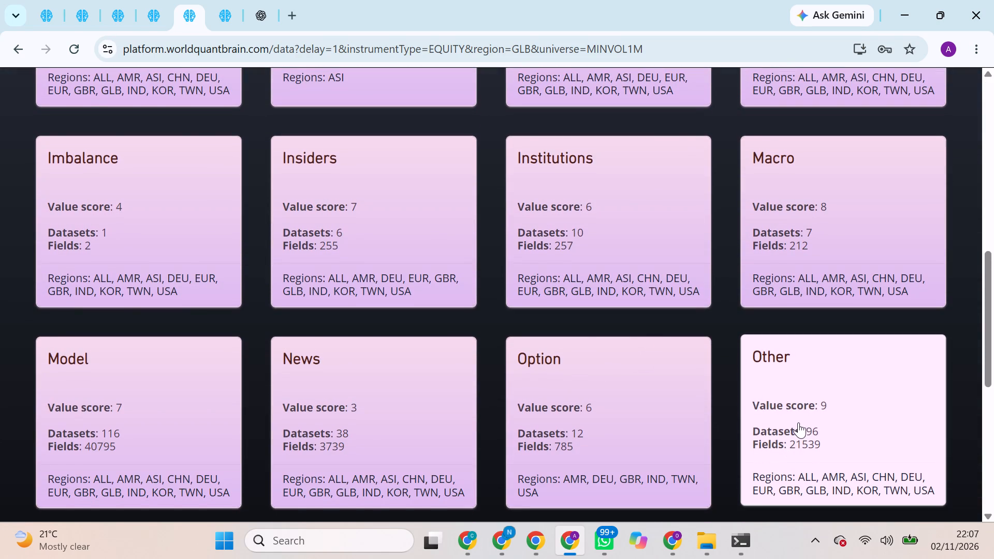
pyautogui.click(798, 422)
# Open the AI News Sentiment Scores dataset and copy the field name negative_score_average_value.
pyautogui.scroll(-3, 360, 433)
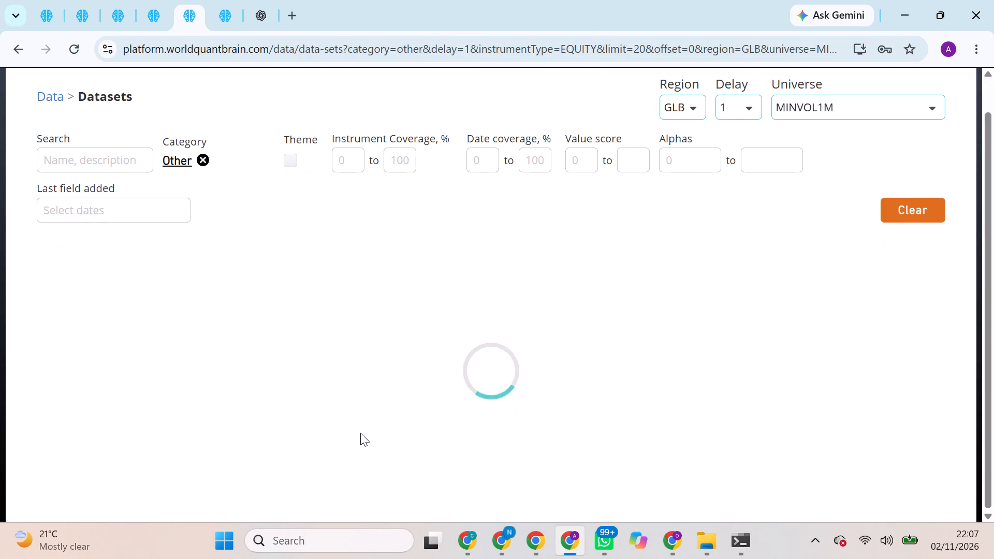
pyautogui.scroll(-1, 360, 433)
pyautogui.scroll(-2, 286, 315)
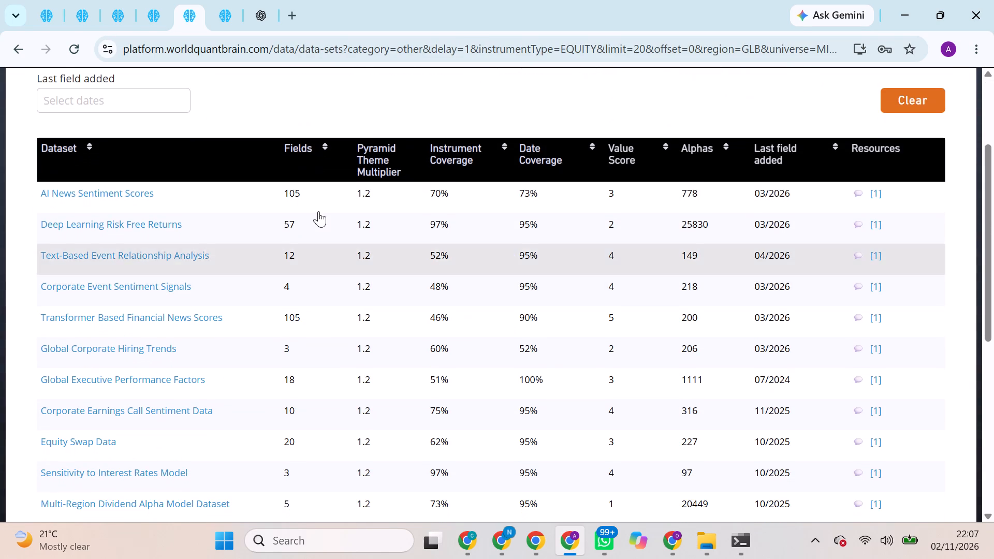
pyautogui.click(346, 197)
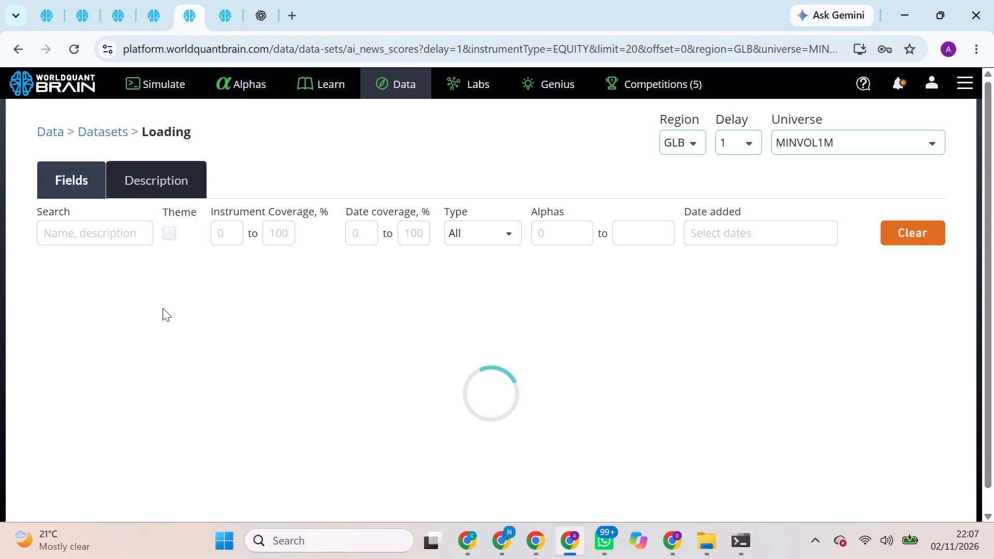
pyautogui.click(171, 319)
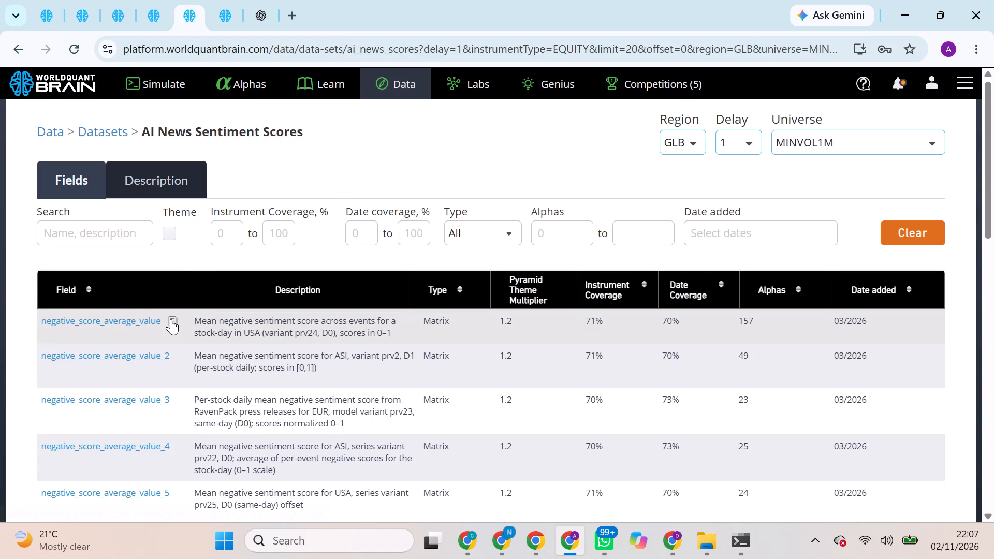
# In the Simulation 3 alpha, replace close_price_current_day_lagged_0 with negative_score_average_value and start a full simulation.
pyautogui.click(60, 1)
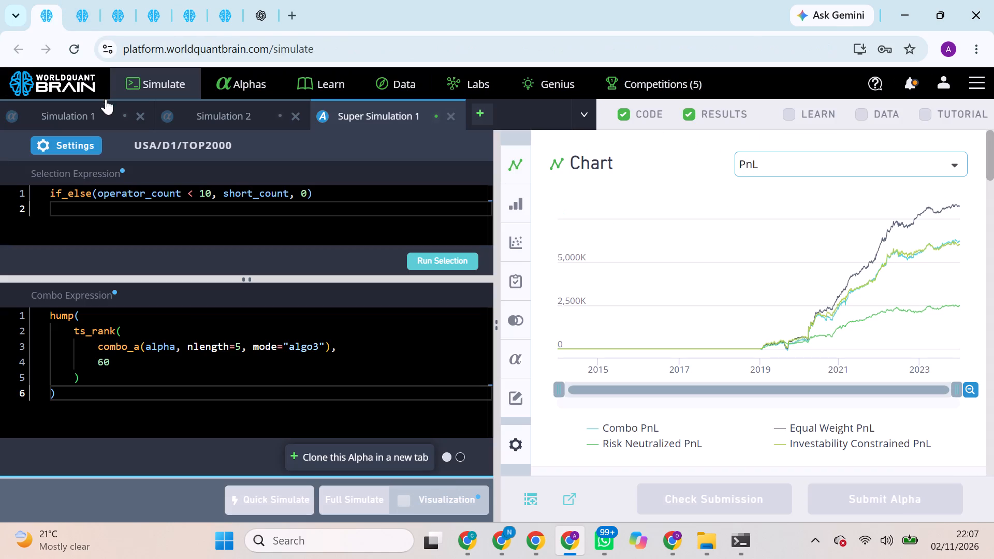
pyautogui.click(90, 4)
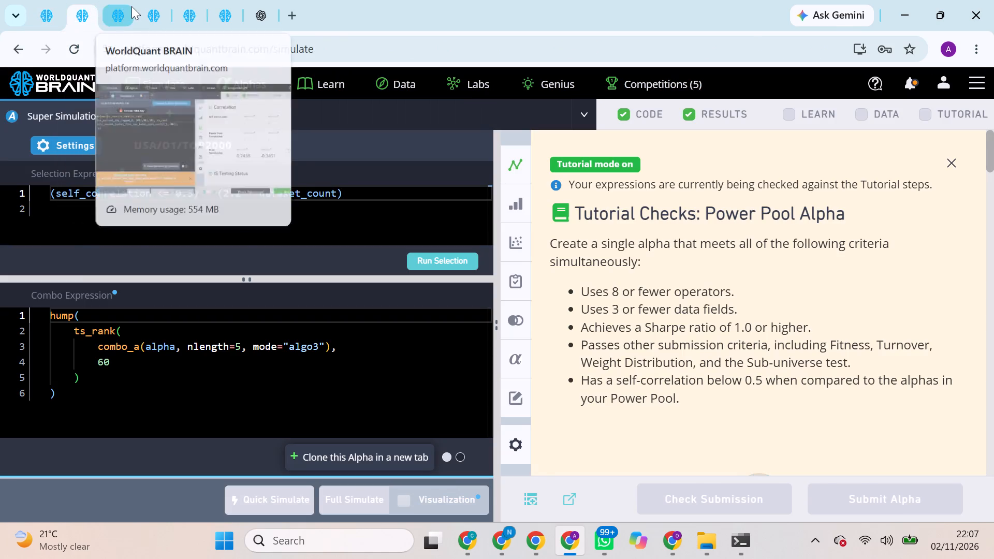
pyautogui.click(131, 6)
pyautogui.doubleClick(223, 213)
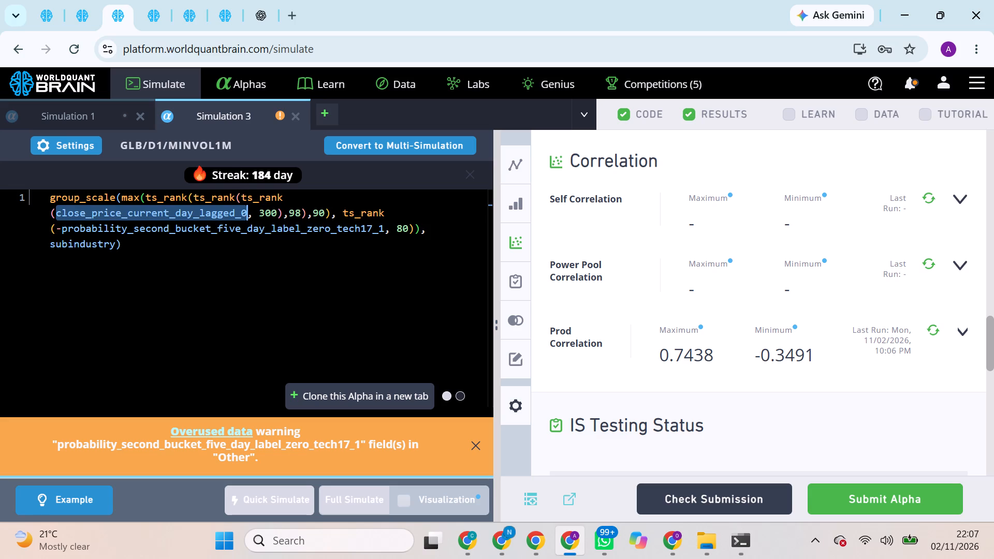
pyautogui.hotkey('ctrl', 'v')
pyautogui.click(345, 502)
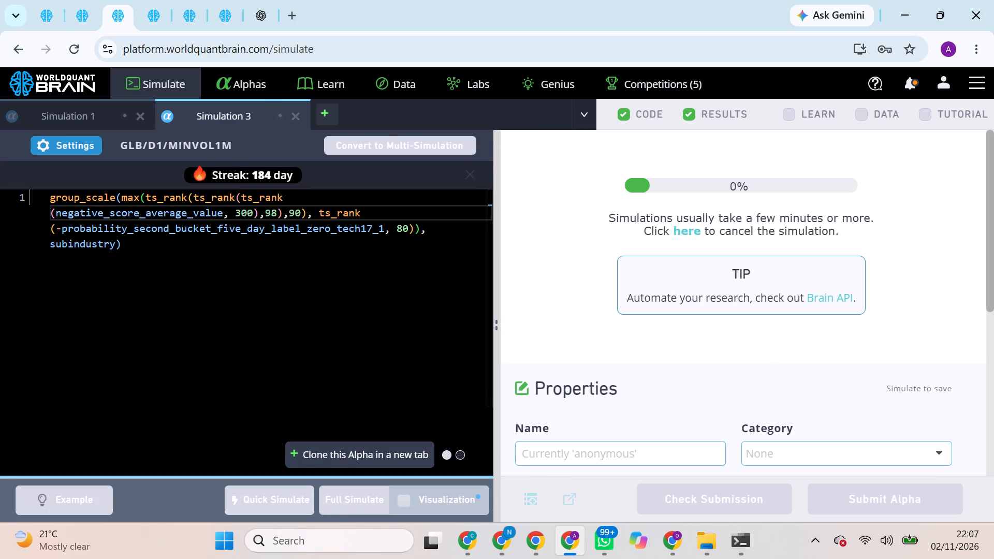
# Return to the AI News Sentiment Scores fields and copy the field name negative_score_average_value_2.
pyautogui.click(230, 28)
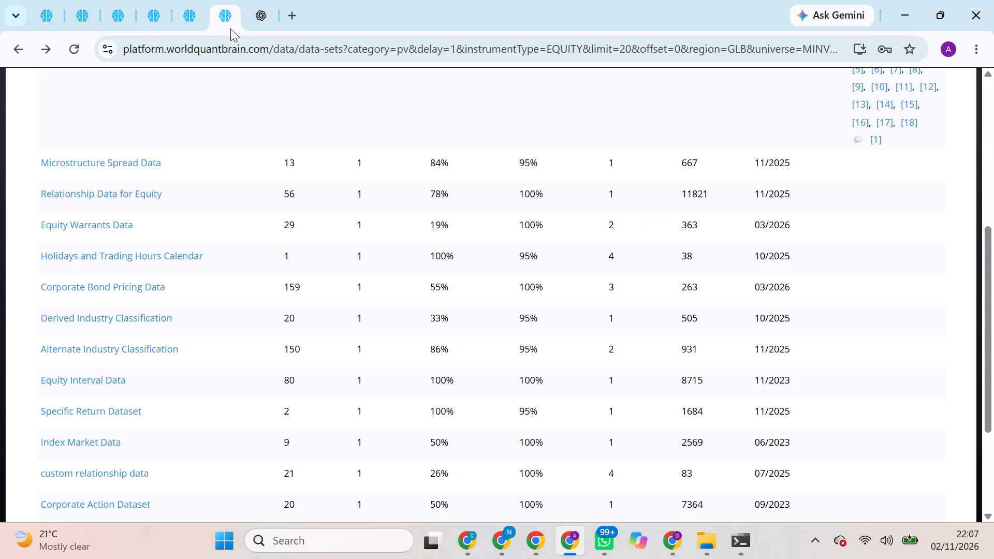
pyautogui.click(211, 0)
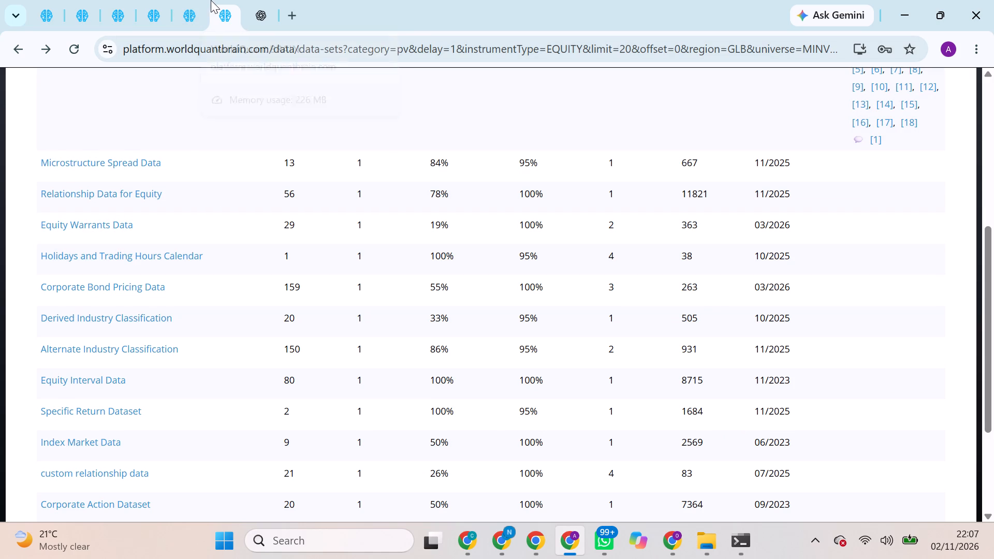
pyautogui.click(196, 1)
pyautogui.scroll(-1, 191, 376)
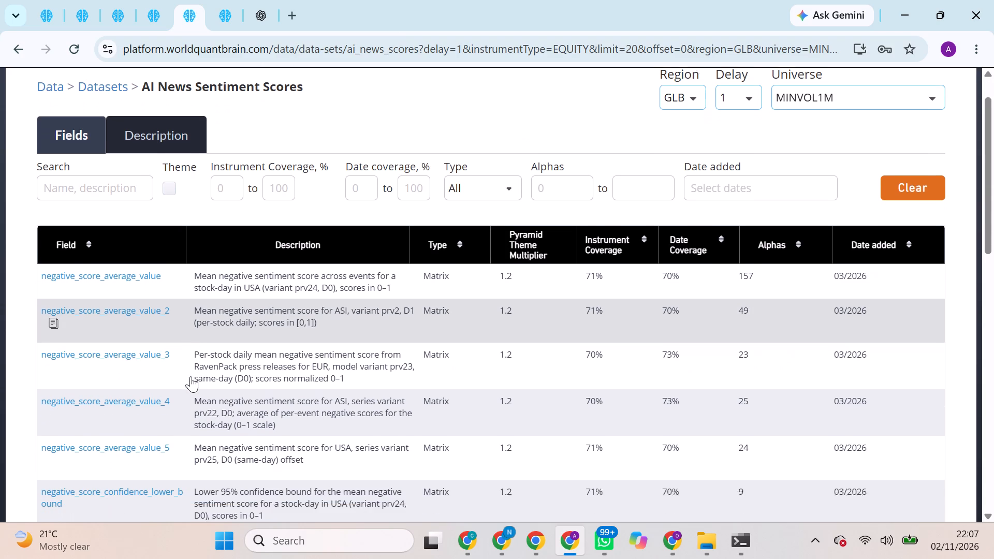
pyautogui.click(55, 317)
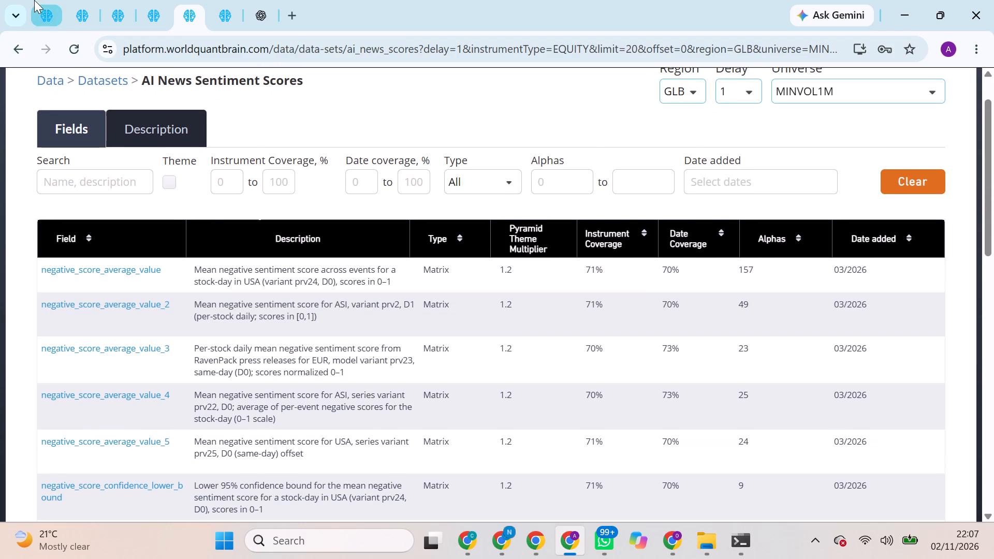
# Check the progress of the running simulations using negative_score_average_value and close_price_current_day_lagged_1.
pyautogui.click(37, 1)
pyautogui.click(105, 2)
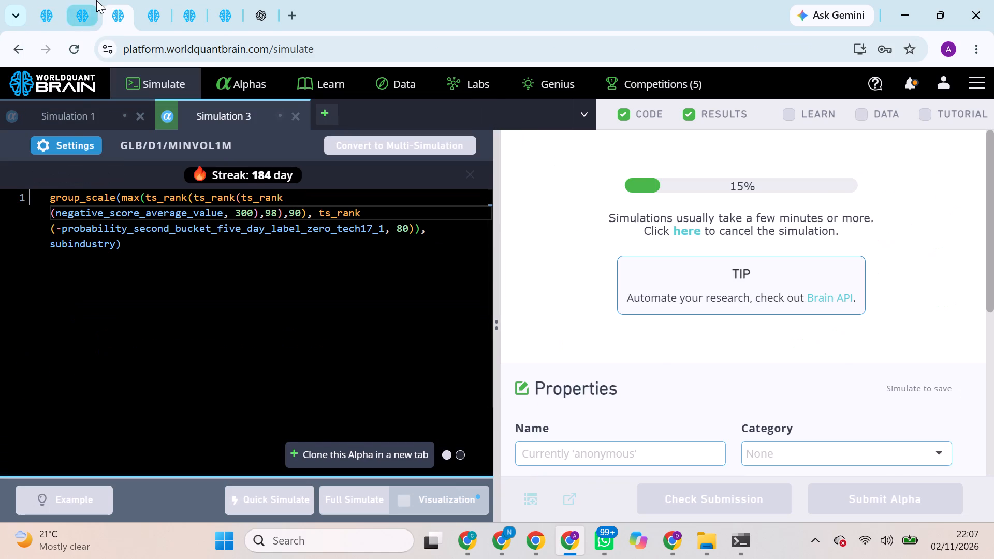
pyautogui.click(96, 0)
pyautogui.click(115, 7)
pyautogui.click(151, 0)
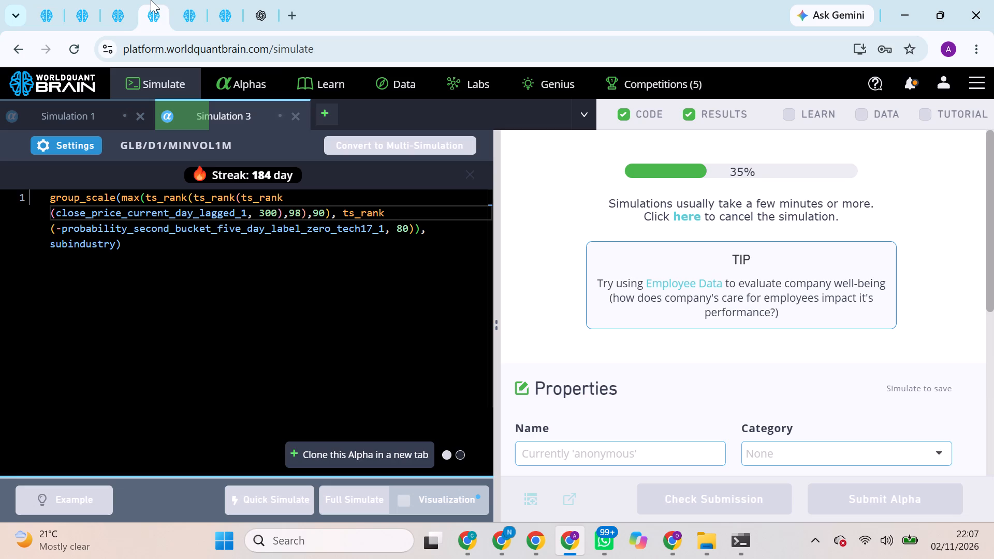
pyautogui.click(195, 4)
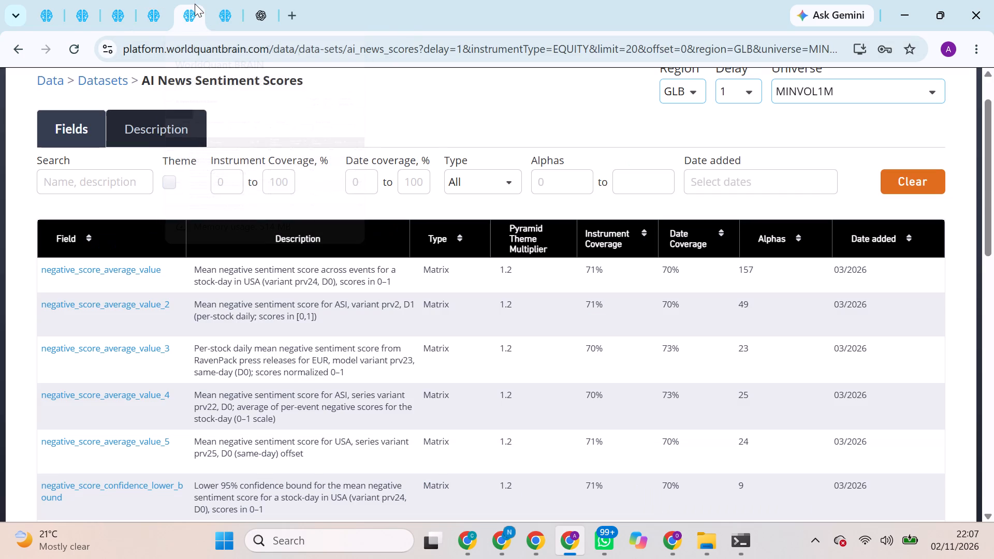
pyautogui.click(140, 0)
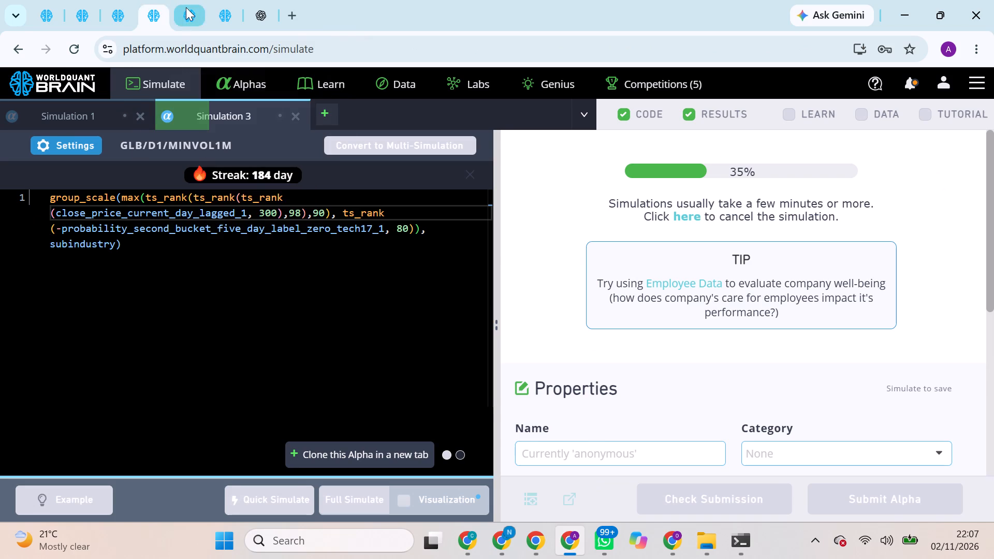
pyautogui.moveTo(186, 7); pyautogui.dragTo(108, 1)
pyautogui.click(108, 1)
# In the USA super simulation's settings, change the universe to TOP3000 and apply it.
pyautogui.click(80, 0)
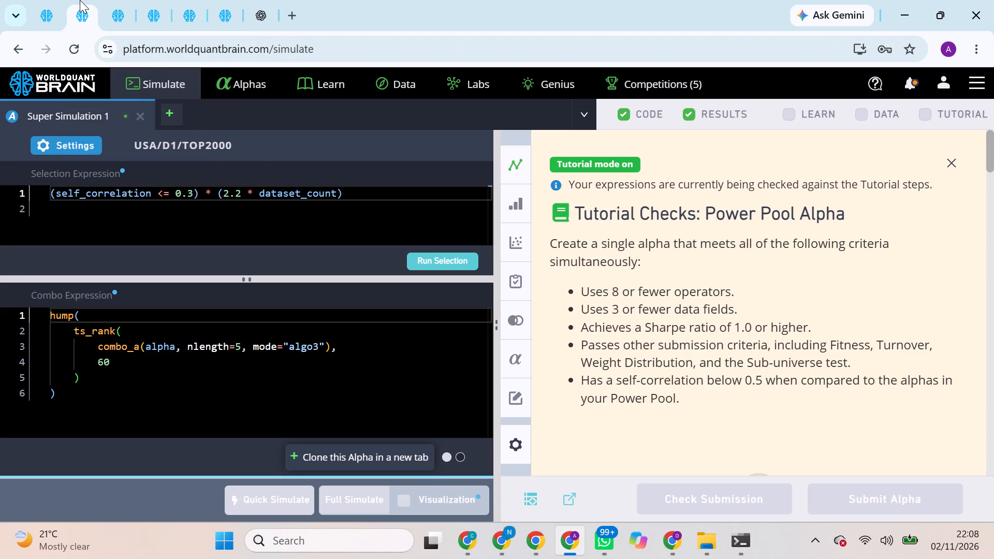
pyautogui.click(70, 151)
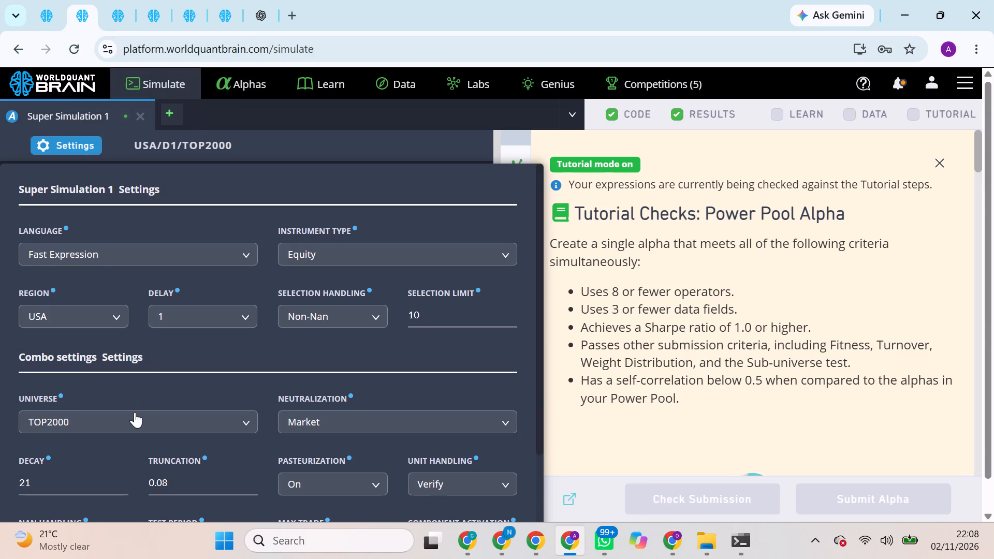
pyautogui.click(135, 412)
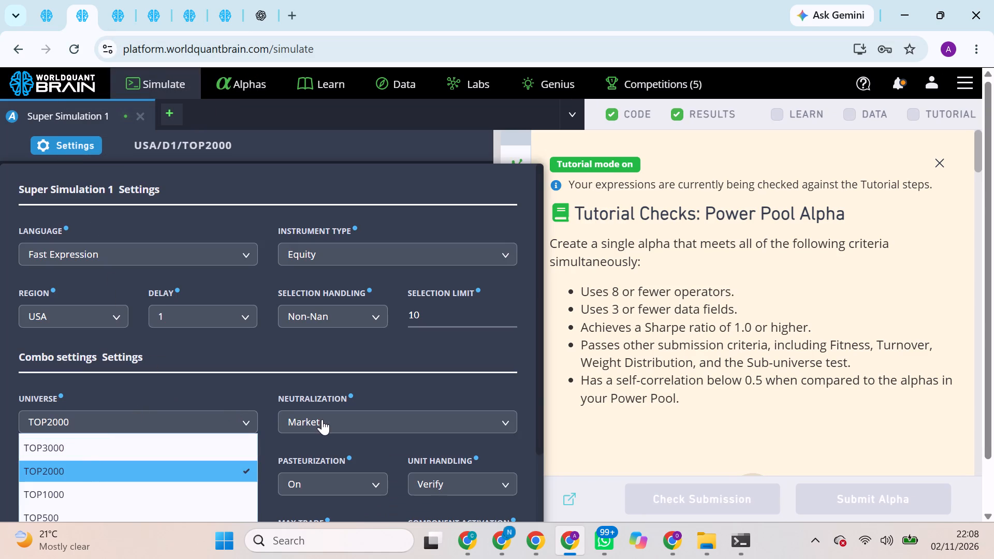
pyautogui.click(322, 419)
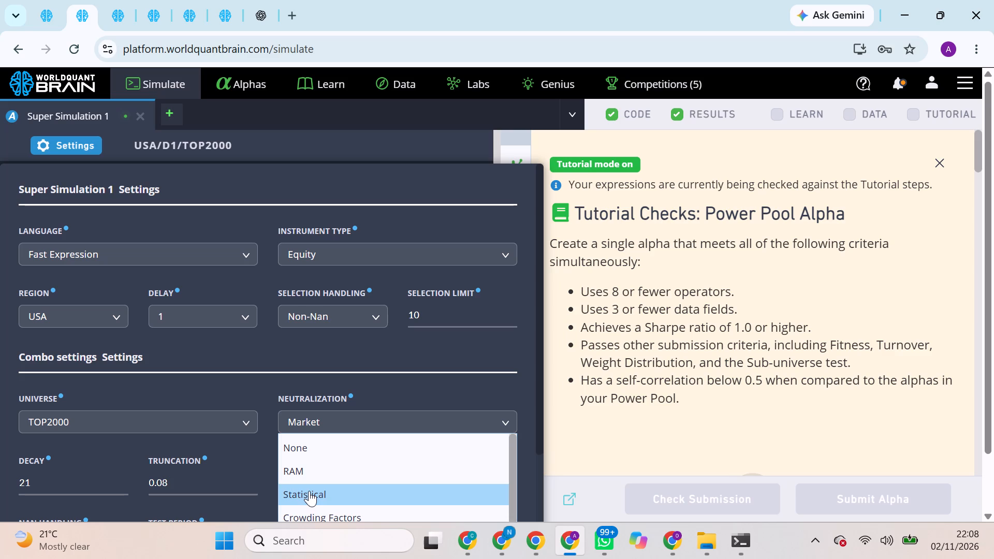
pyautogui.click(103, 410)
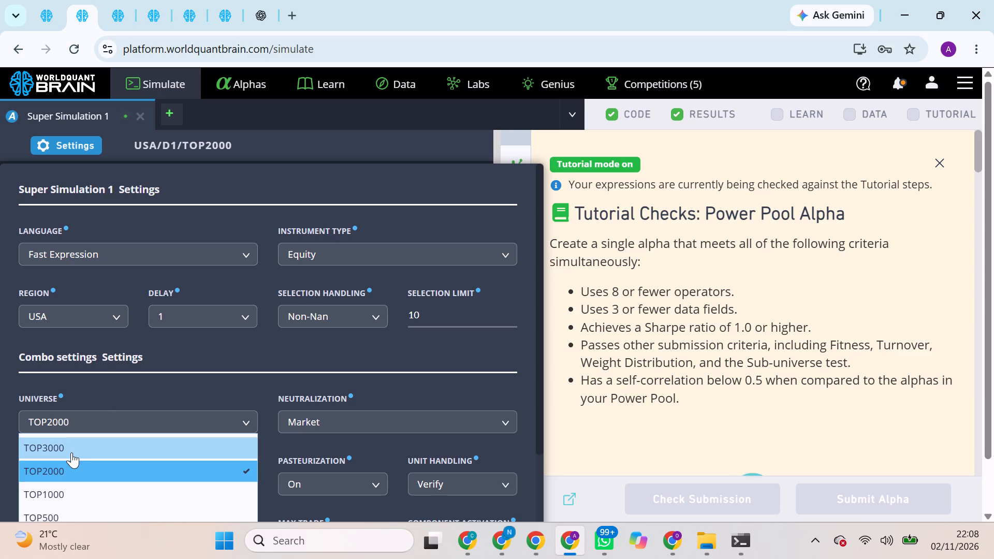
pyautogui.click(71, 453)
pyautogui.scroll(-4, 271, 501)
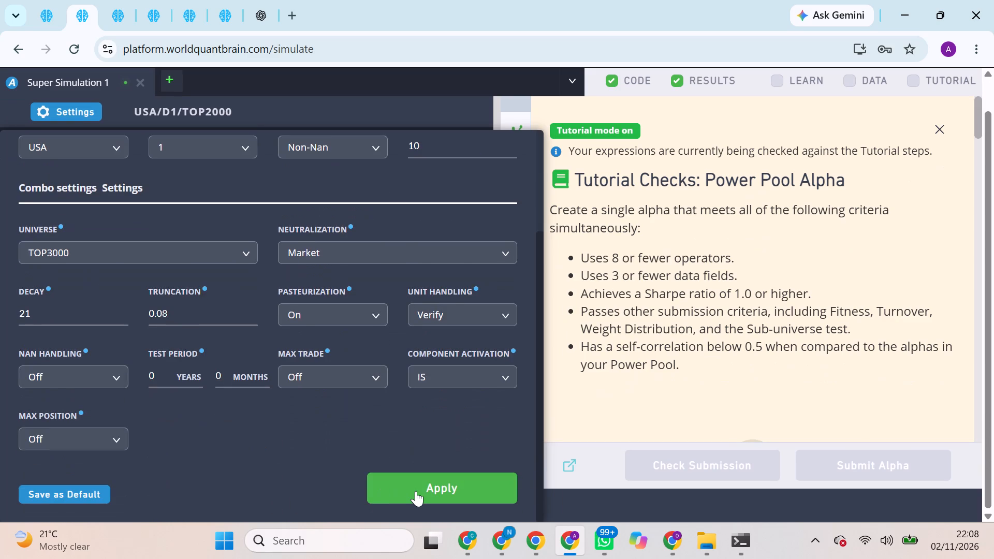
pyautogui.click(416, 491)
# Rerun the alpha selection for the TOP3000 super simulation and start a full simulation.
pyautogui.click(444, 274)
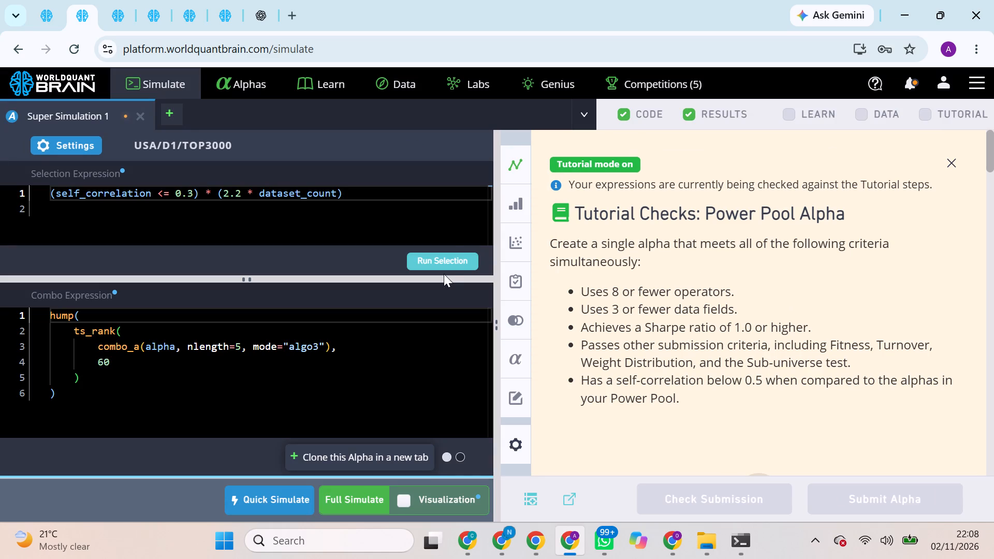
pyautogui.click(444, 271)
pyautogui.click(444, 258)
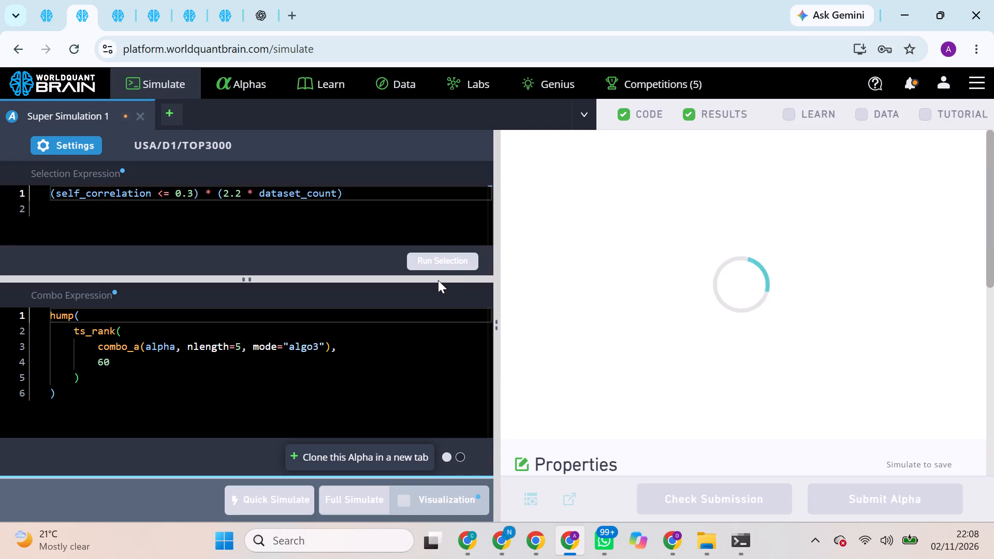
pyautogui.click(363, 498)
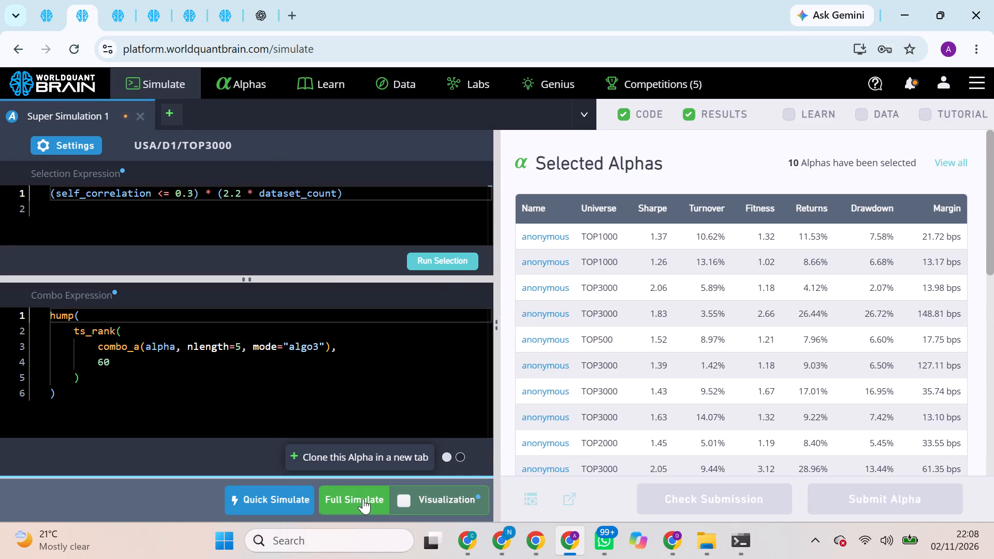
# Open the profile's performance page and examine the daily base payments, period totals and submitted alphas.
pyautogui.click(223, 12)
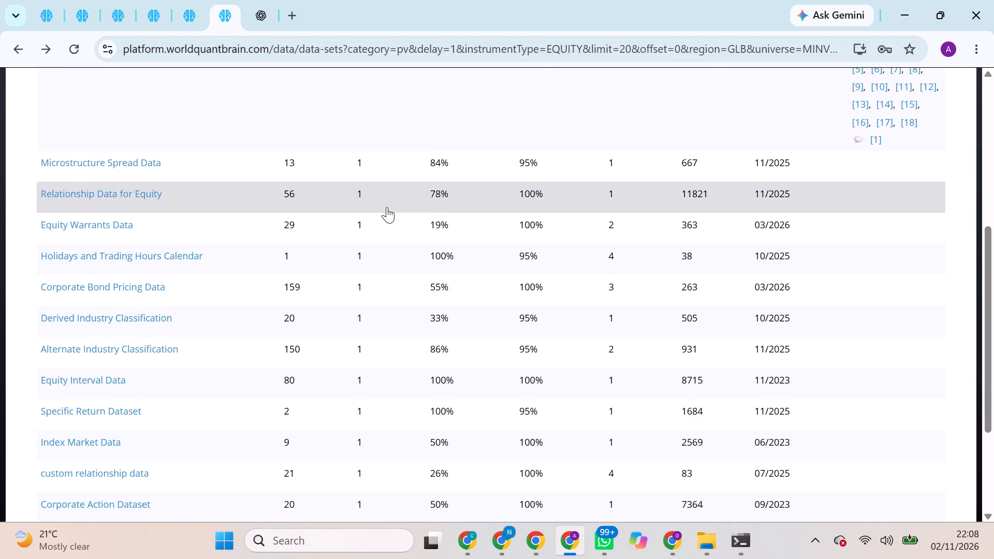
pyautogui.scroll(4, 387, 207)
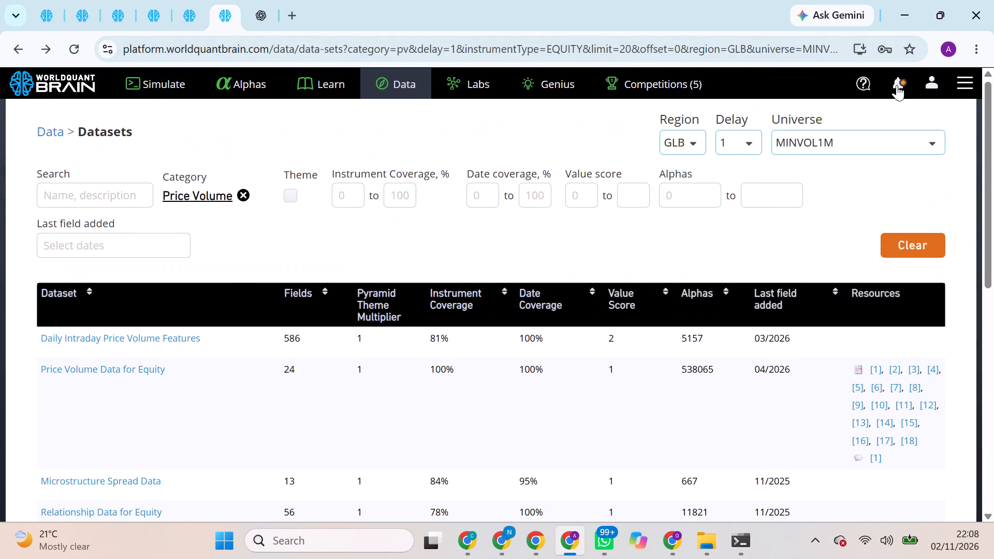
pyautogui.click(899, 85)
pyautogui.click(939, 87)
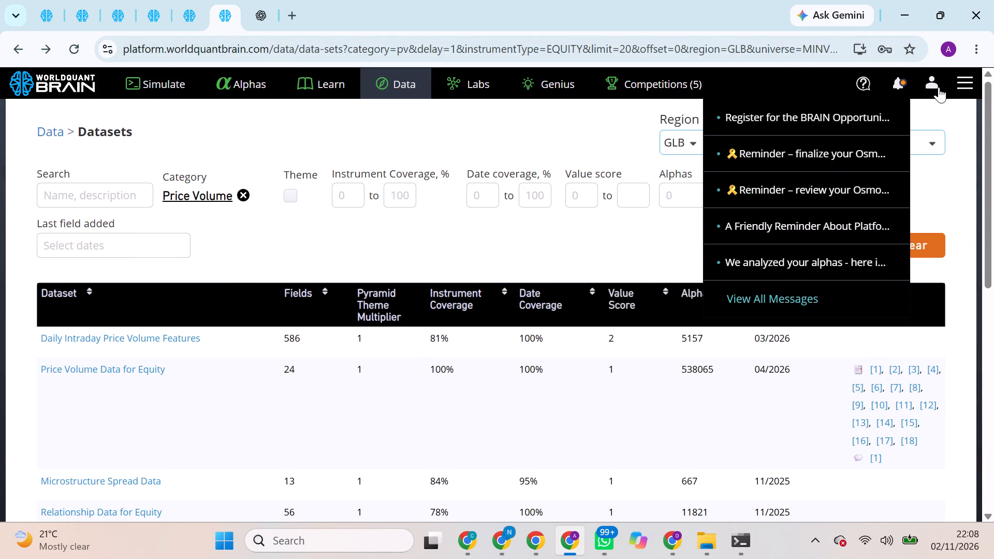
pyautogui.click(890, 115)
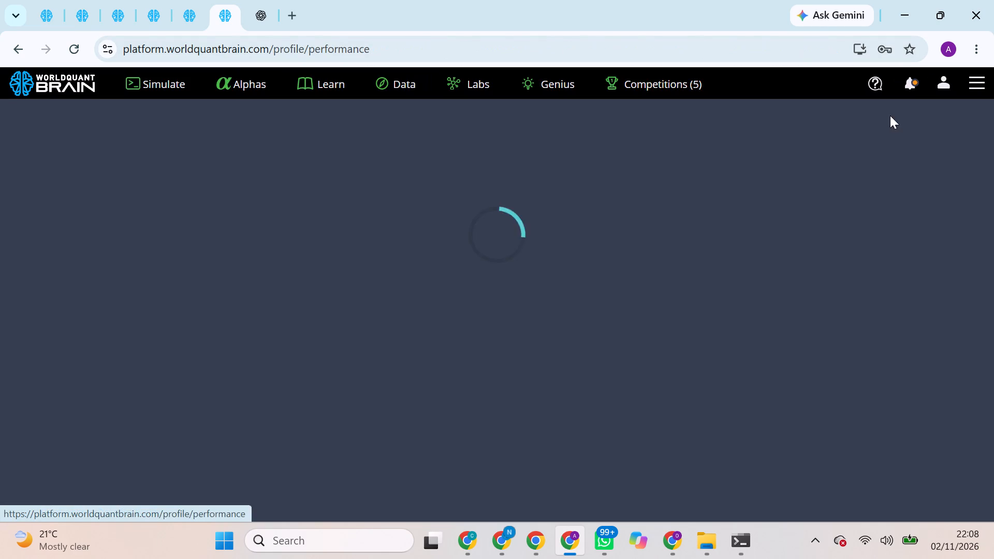
pyautogui.scroll(-3, 675, 270)
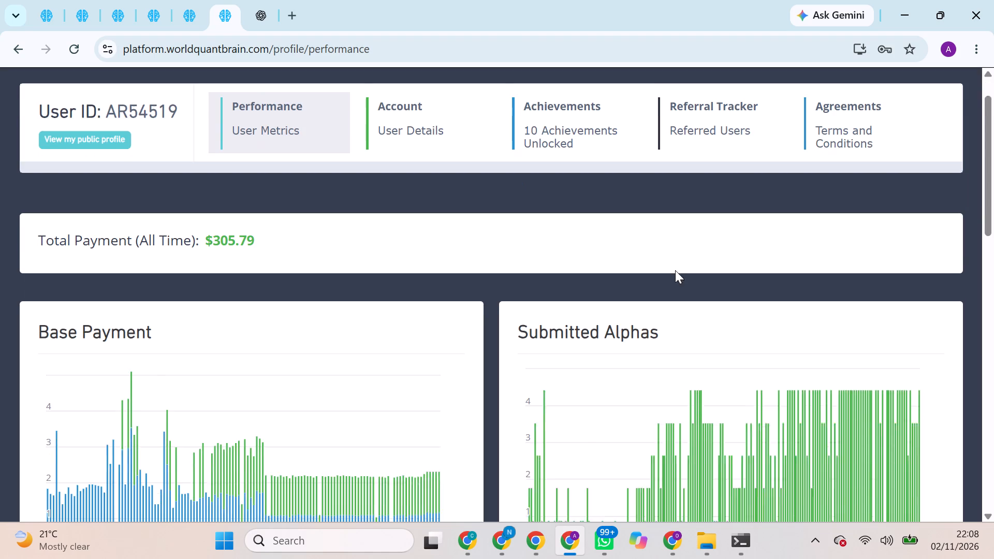
pyautogui.scroll(-2, 675, 270)
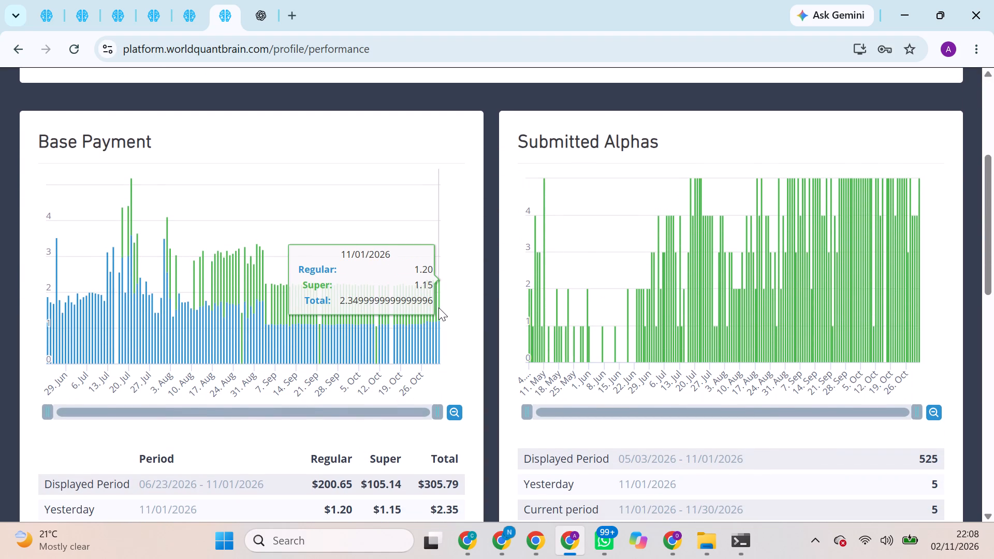
pyautogui.scroll(-1, 440, 350)
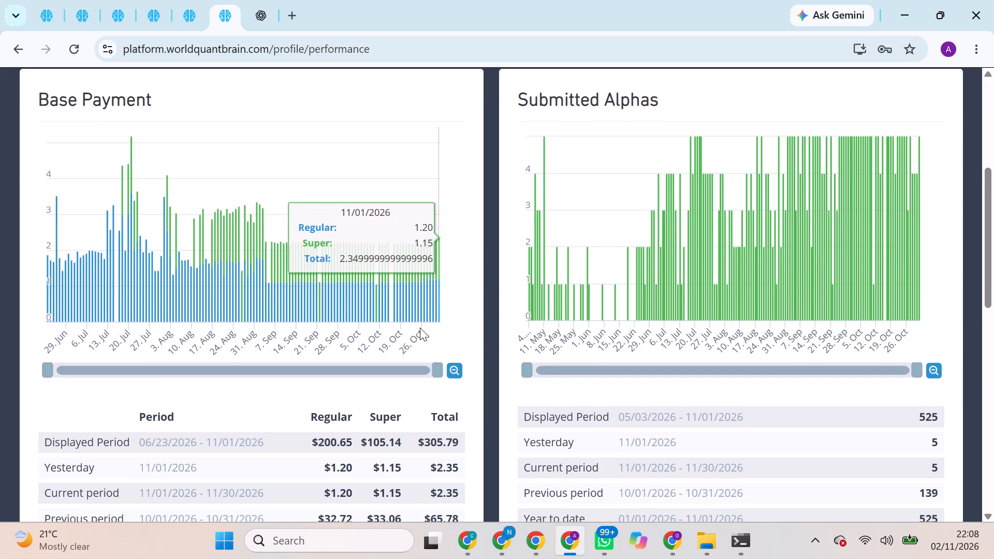
pyautogui.scroll(-1, 450, 429)
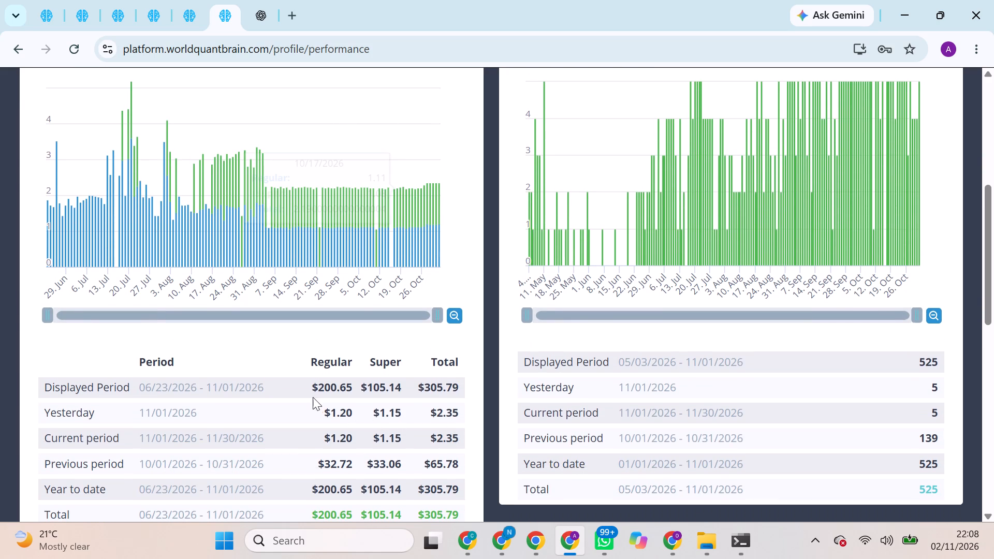
pyautogui.scroll(-1, 412, 452)
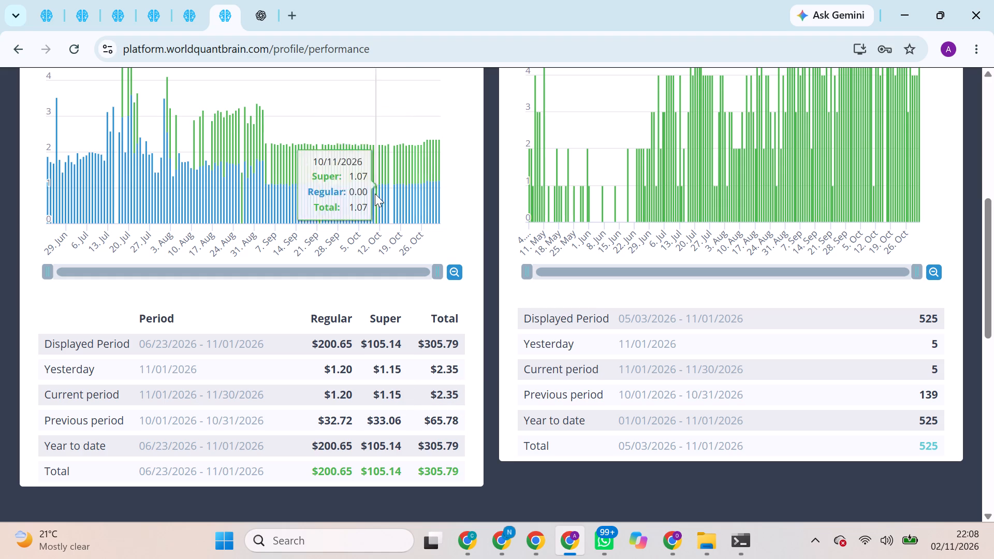
pyautogui.scroll(-1, 418, 366)
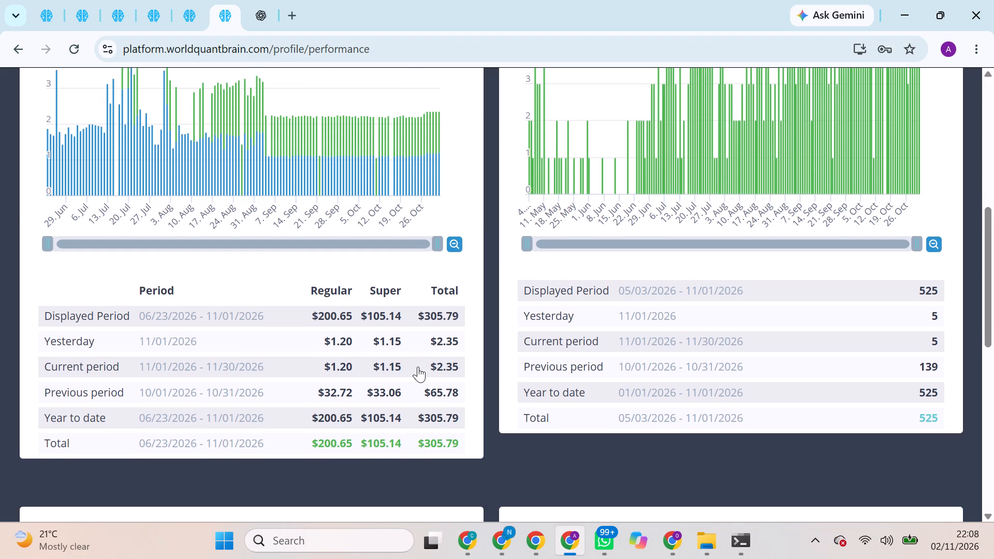
pyautogui.scroll(1, 418, 366)
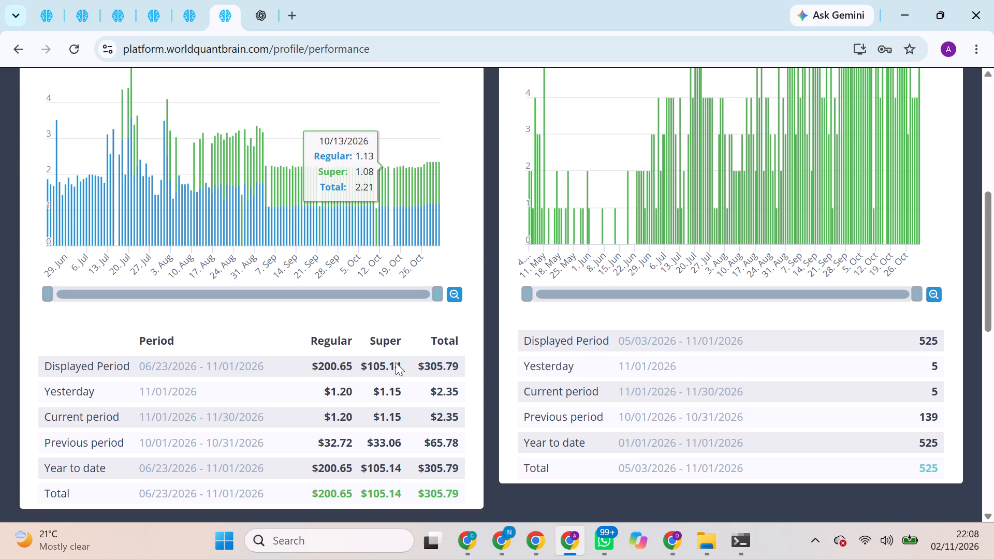
pyautogui.scroll(-1, 396, 362)
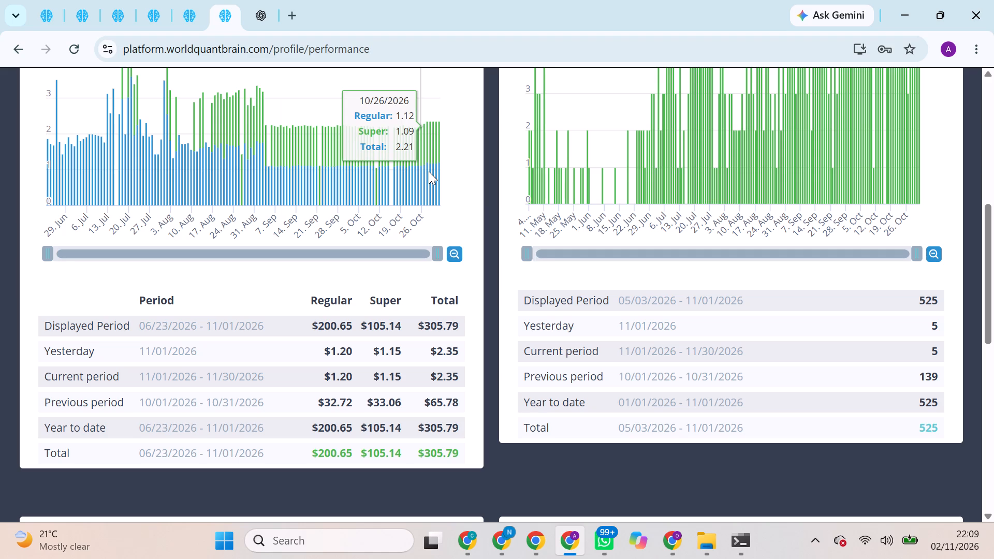
pyautogui.click(429, 171)
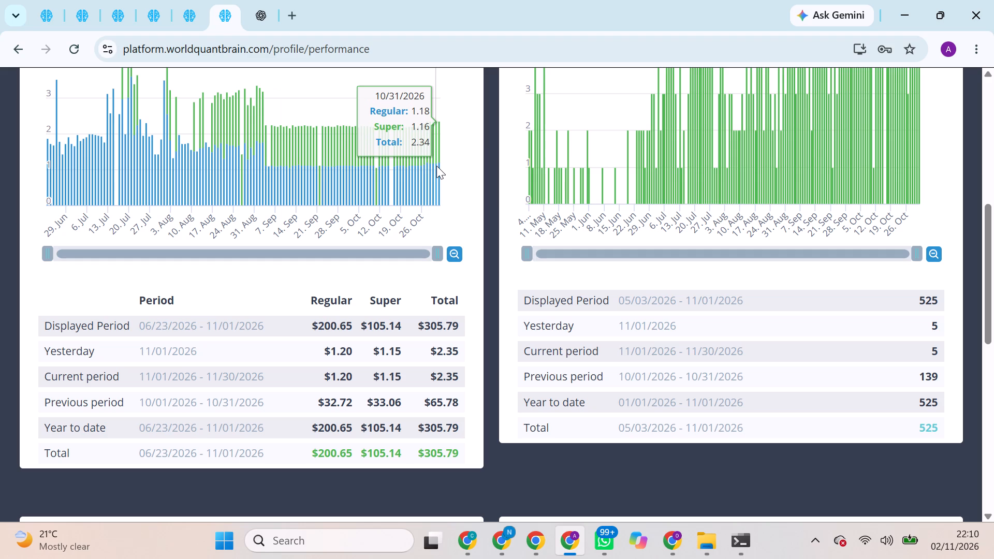
# Return to the finished TOP3000 super simulation, dismiss the tutorial checks and run its production correlation check.
pyautogui.click(59, 1)
pyautogui.click(77, 0)
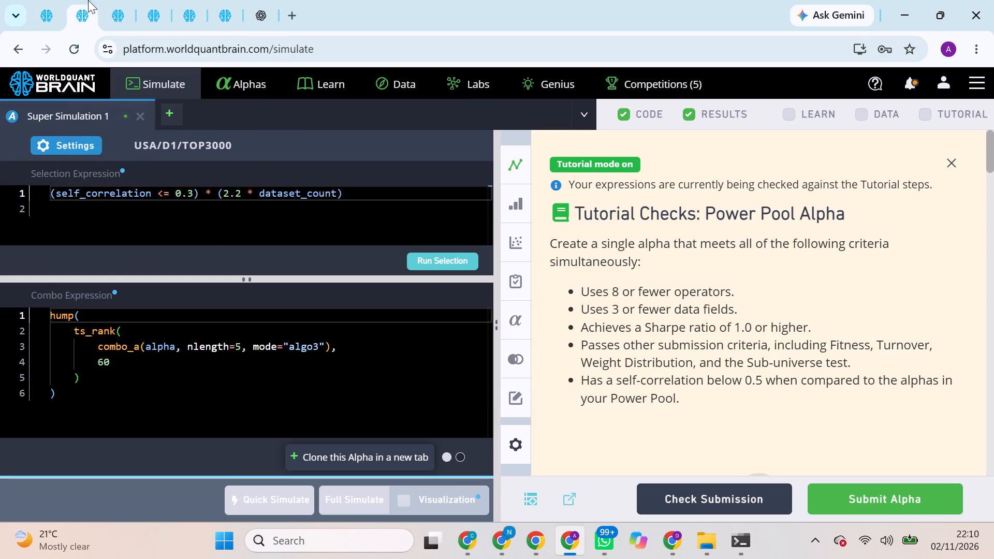
pyautogui.click(948, 160)
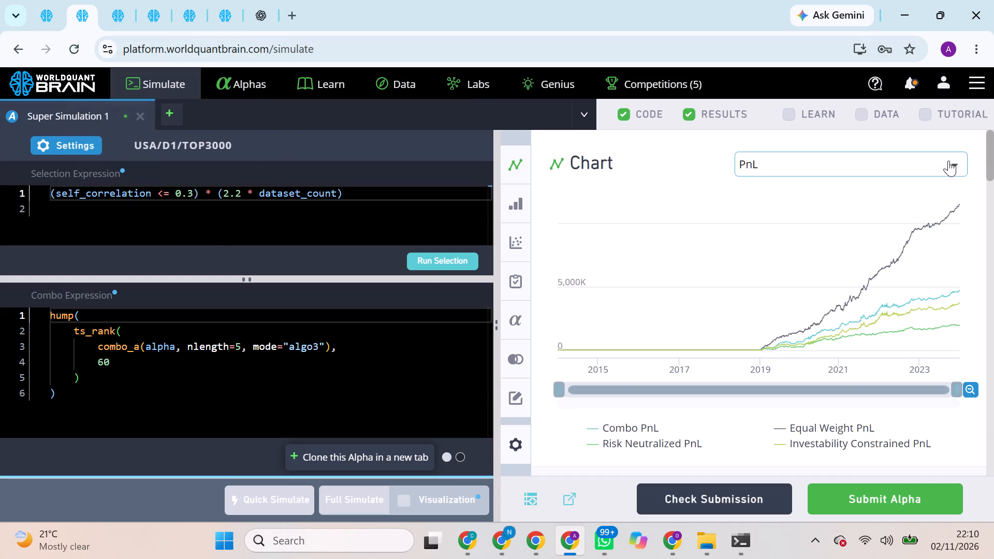
pyautogui.scroll(-4, 863, 315)
pyautogui.scroll(-1, 873, 360)
pyautogui.click(927, 391)
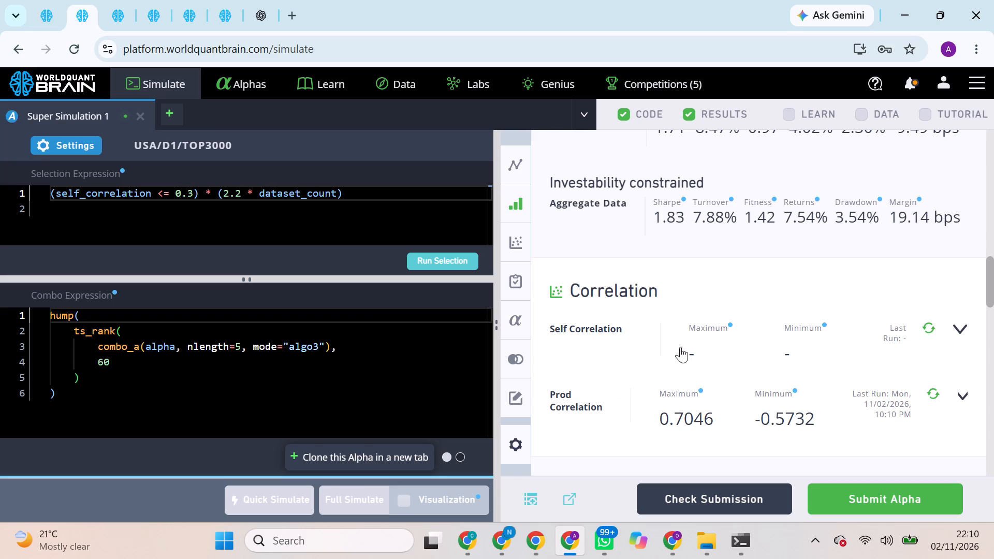
# Set the super simulation's decay to 19 and truncation to 0.06, and apply the settings.
pyautogui.click(87, 138)
pyautogui.scroll(-1, 239, 352)
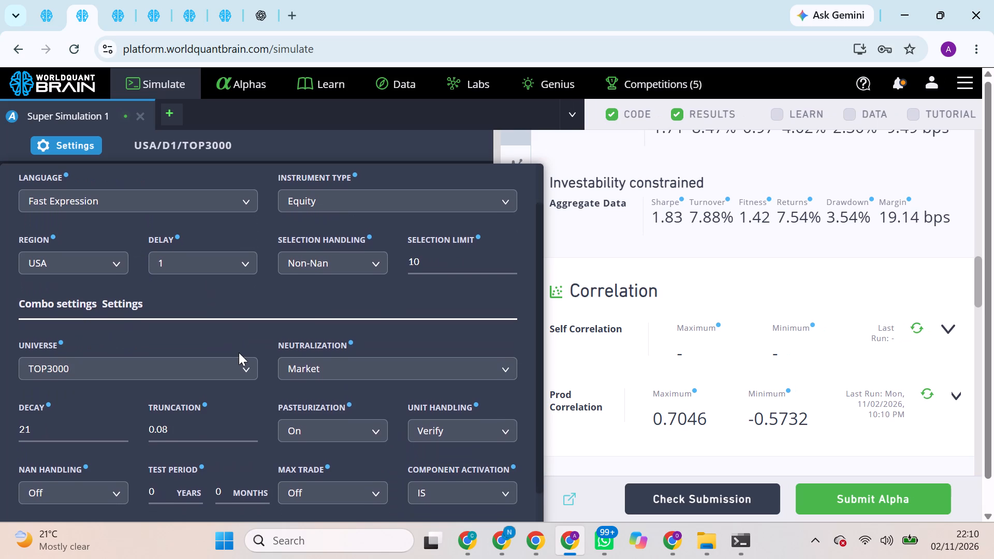
pyautogui.scroll(-1, 239, 352)
pyautogui.click(76, 401)
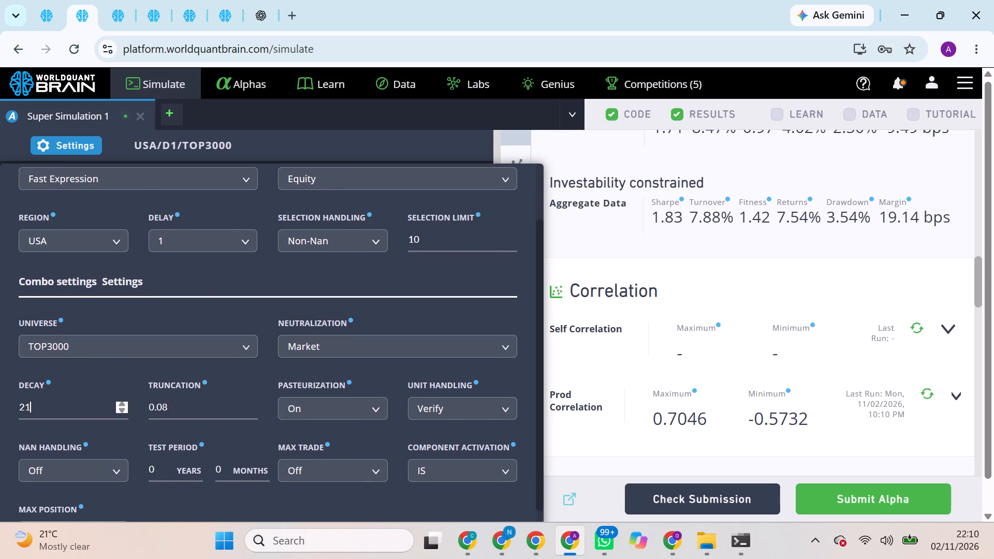
pyautogui.press('BackSpace')
pyautogui.press('BackSpace')
pyautogui.write('19')
pyautogui.click(194, 414)
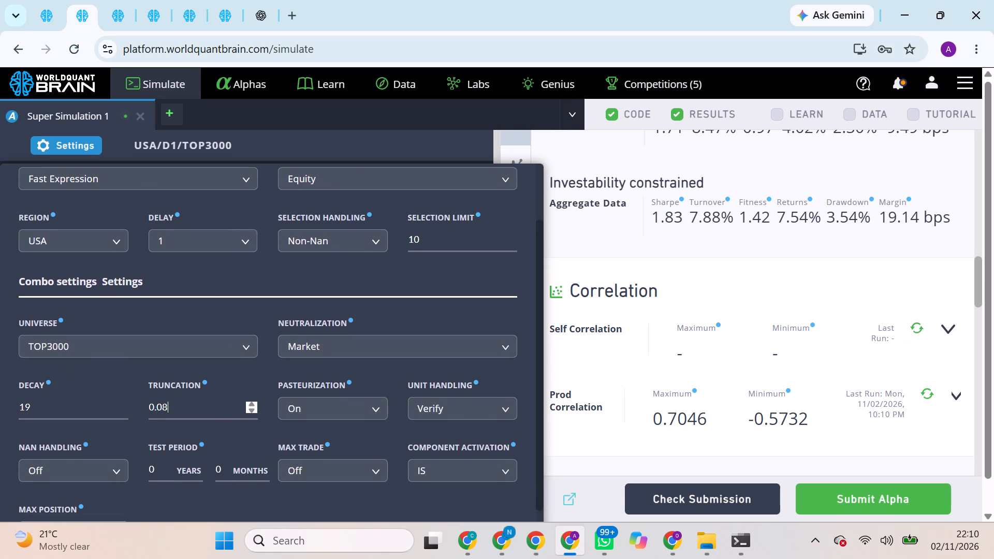
pyautogui.press('BackSpace')
pyautogui.press('6')
pyautogui.scroll(-2, 354, 420)
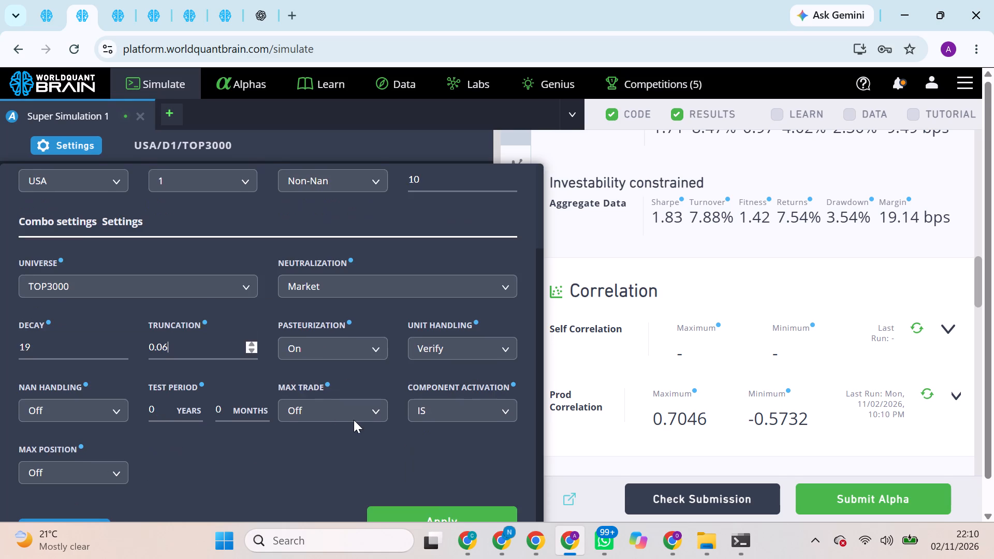
pyautogui.scroll(-2, 354, 420)
pyautogui.click(420, 491)
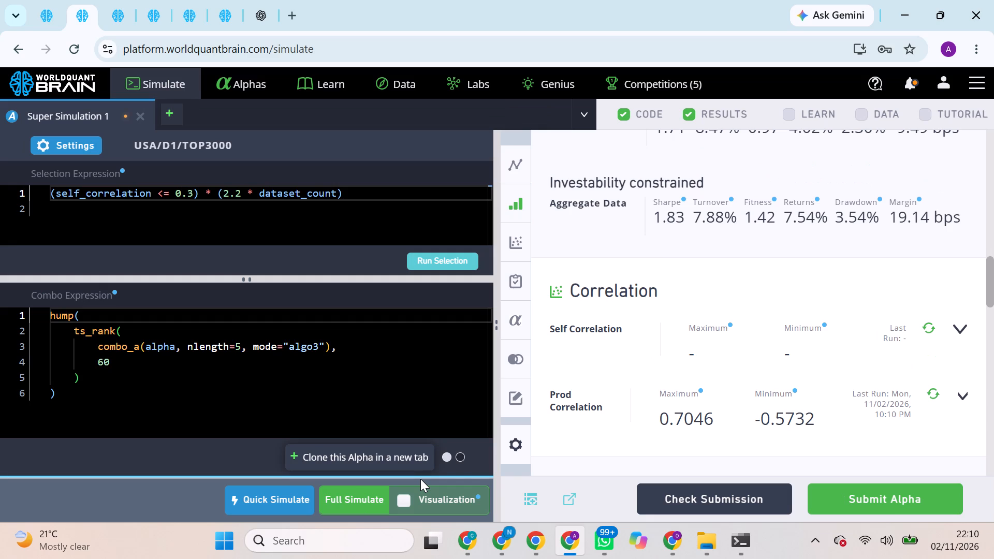
# Rerun the alpha selection with the new decay and truncation and start a full simulation.
pyautogui.click(442, 259)
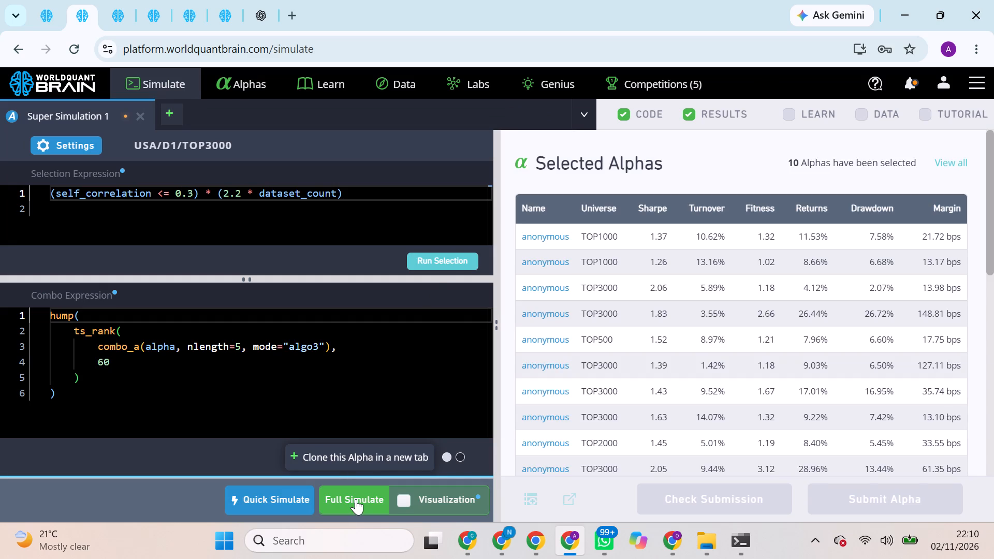
pyautogui.click(356, 499)
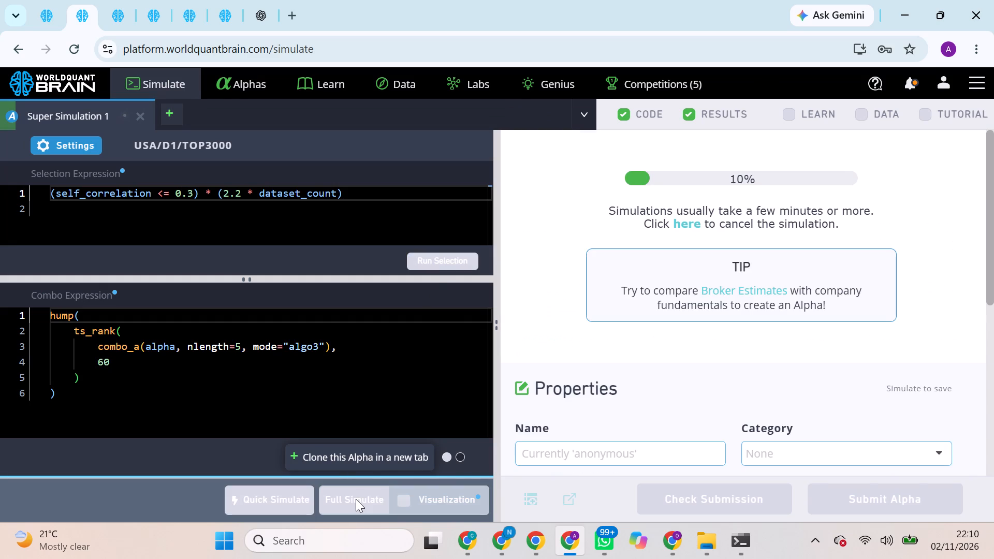
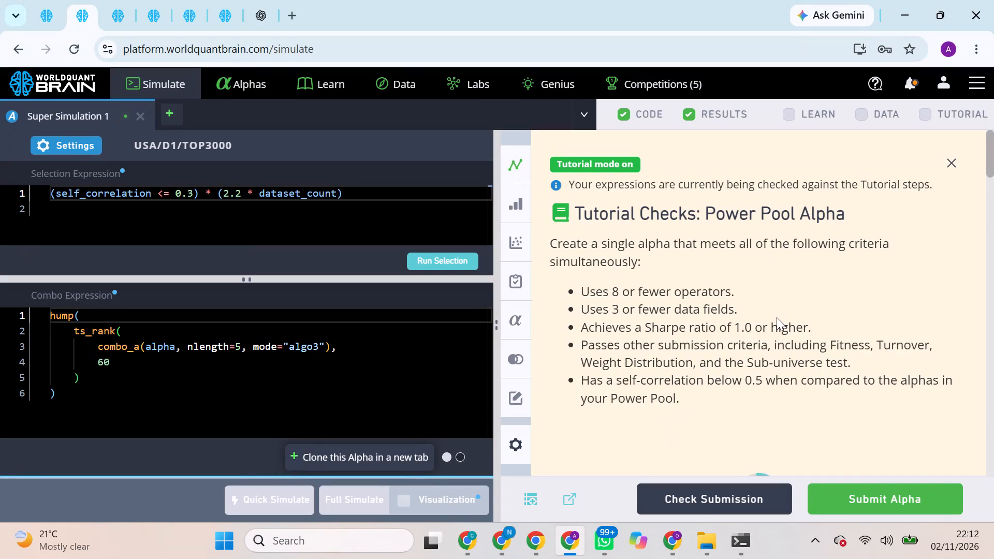
# Dismiss the tutorial checks on the finished USA/D1/TOP3000 super simulation and run its production correlation check.
pyautogui.click(953, 163)
pyautogui.scroll(-2, 871, 277)
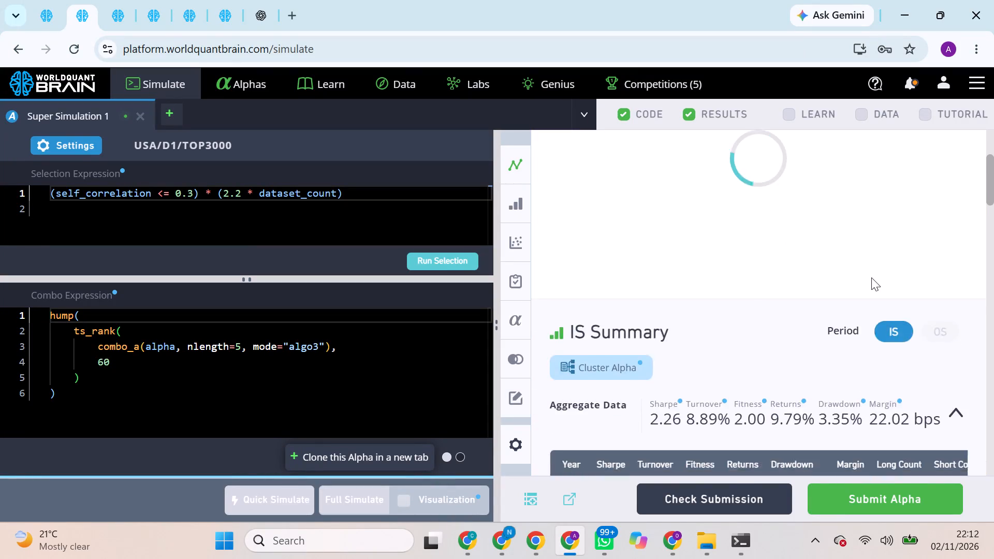
pyautogui.scroll(-4, 871, 277)
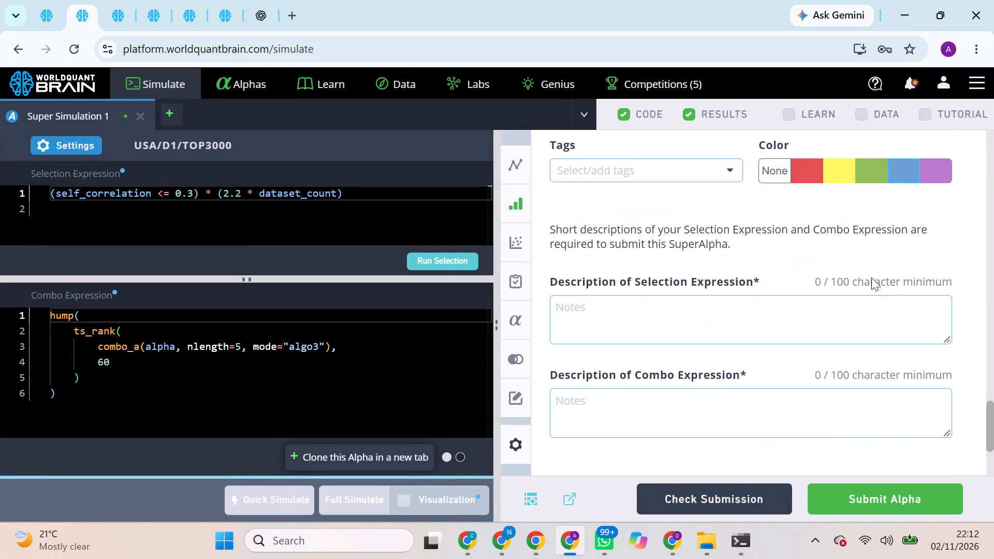
pyautogui.scroll(5, 871, 277)
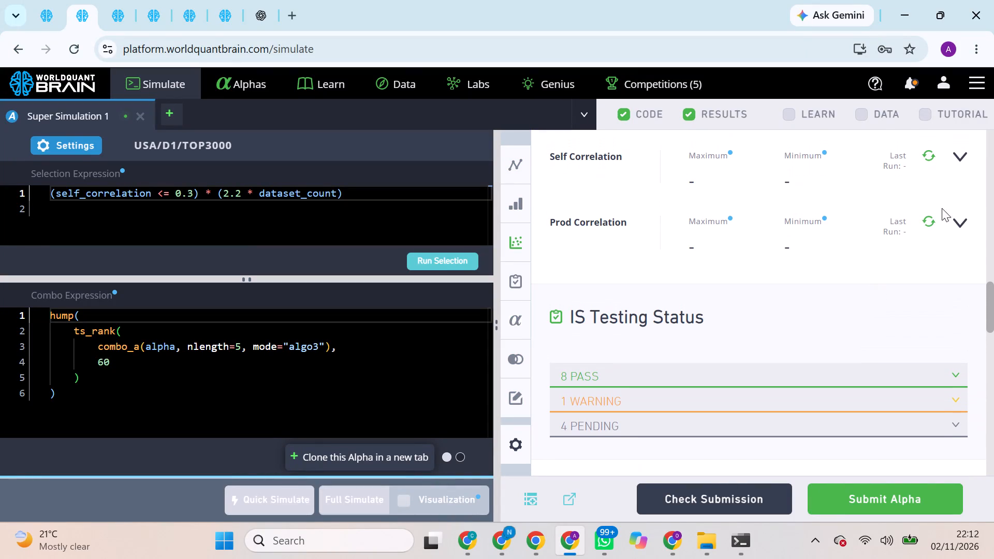
pyautogui.click(929, 224)
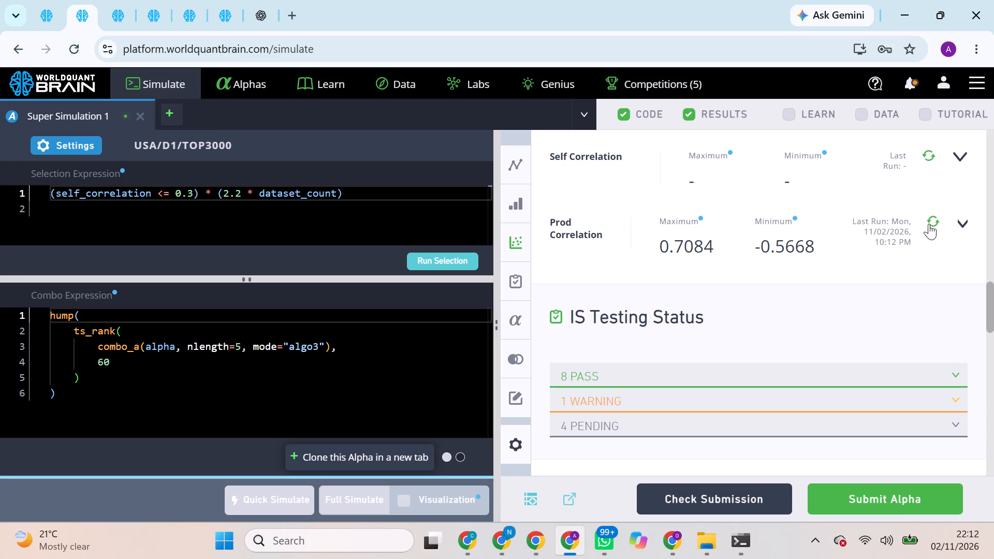
# Set the super simulation's decay to 23 and neutralization to Subindustry, and apply the settings.
pyautogui.click(74, 146)
pyautogui.scroll(-1, 200, 410)
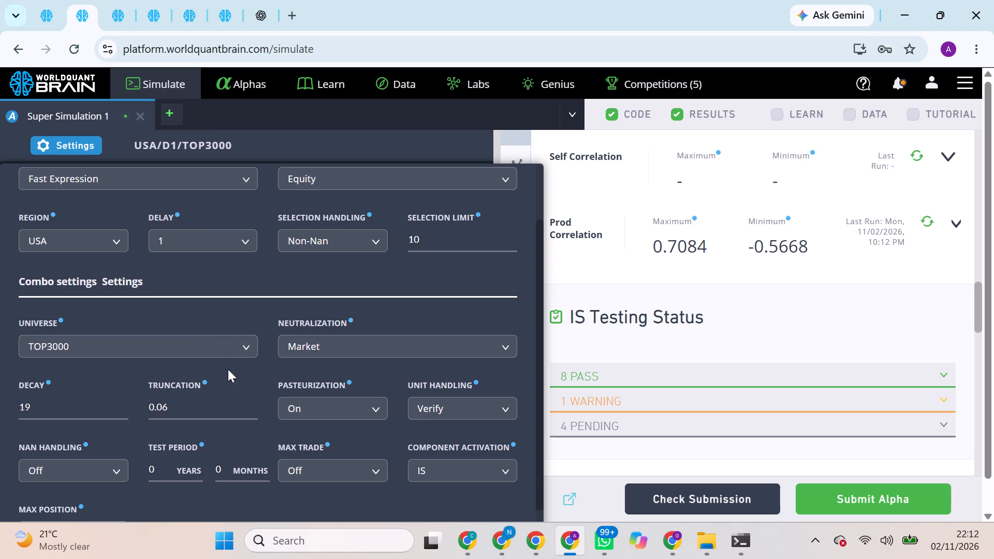
pyautogui.moveTo(91, 420); pyautogui.dragTo(81, 410)
pyautogui.click(81, 410)
pyautogui.press('BackSpace')
pyautogui.press('BackSpace')
pyautogui.press('BackSpace')
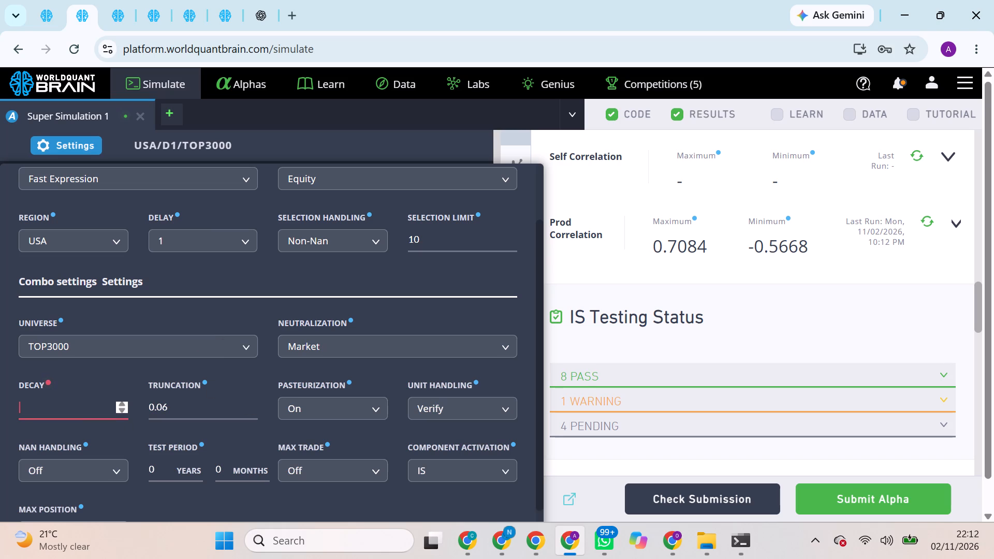
pyautogui.write('23')
pyautogui.scroll(-1, 384, 408)
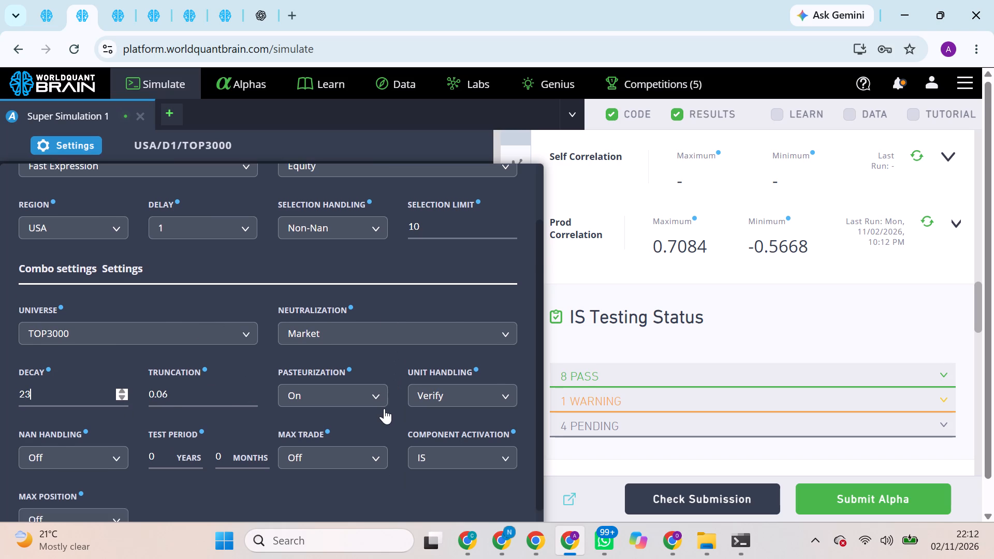
pyautogui.scroll(-1, 384, 408)
pyautogui.click(376, 289)
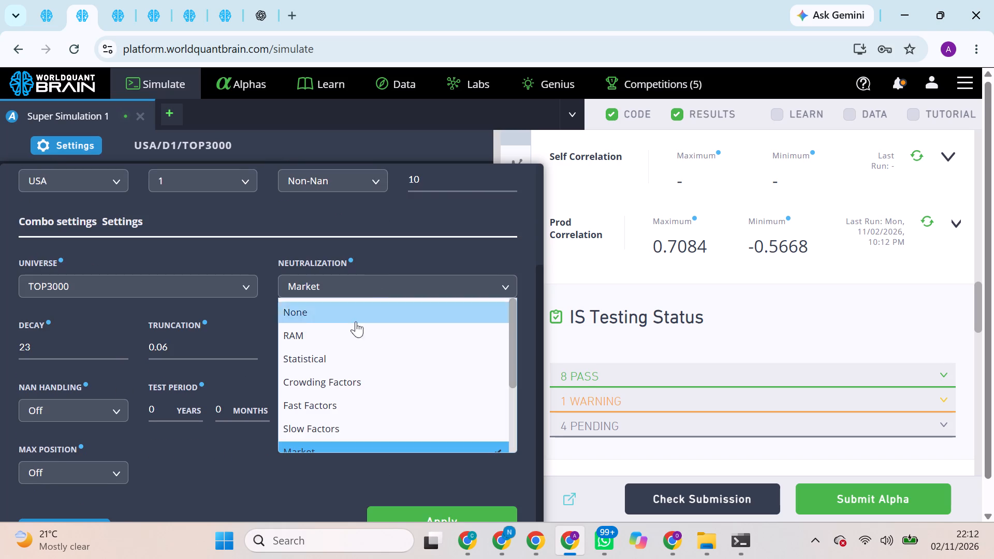
pyautogui.scroll(-1, 328, 394)
pyautogui.click(327, 407)
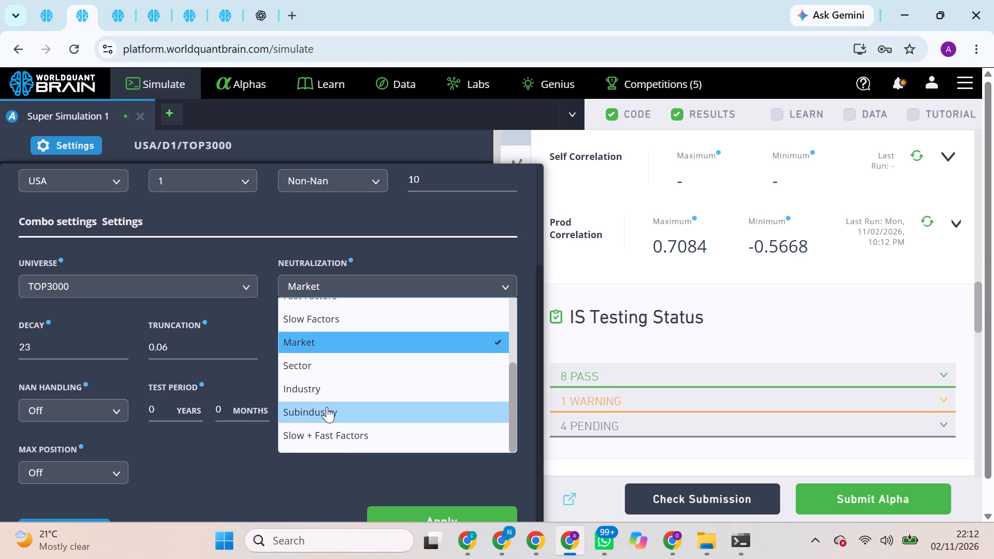
pyautogui.scroll(-1, 348, 455)
pyautogui.click(417, 490)
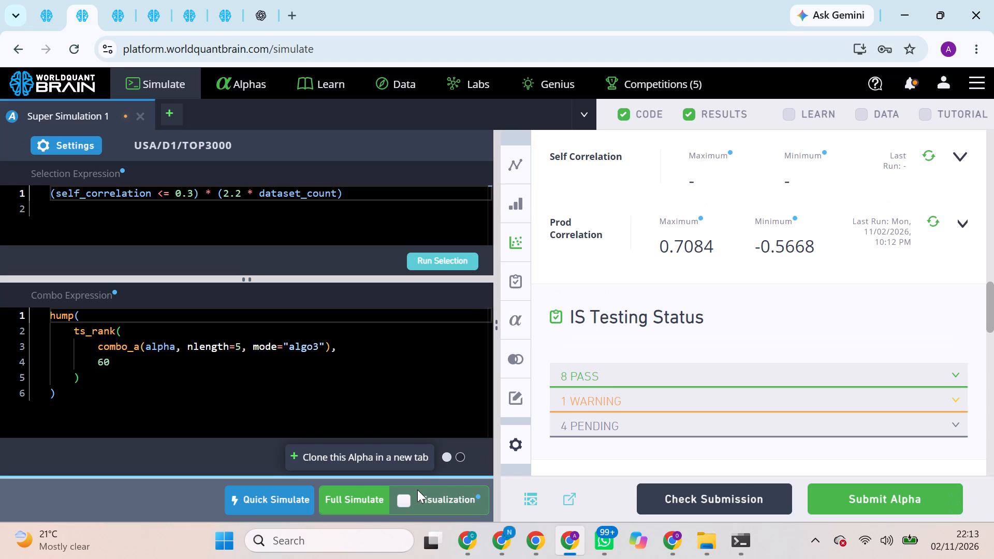
# Rerun the super simulation's alpha selection and start a full simulation.
pyautogui.click(451, 267)
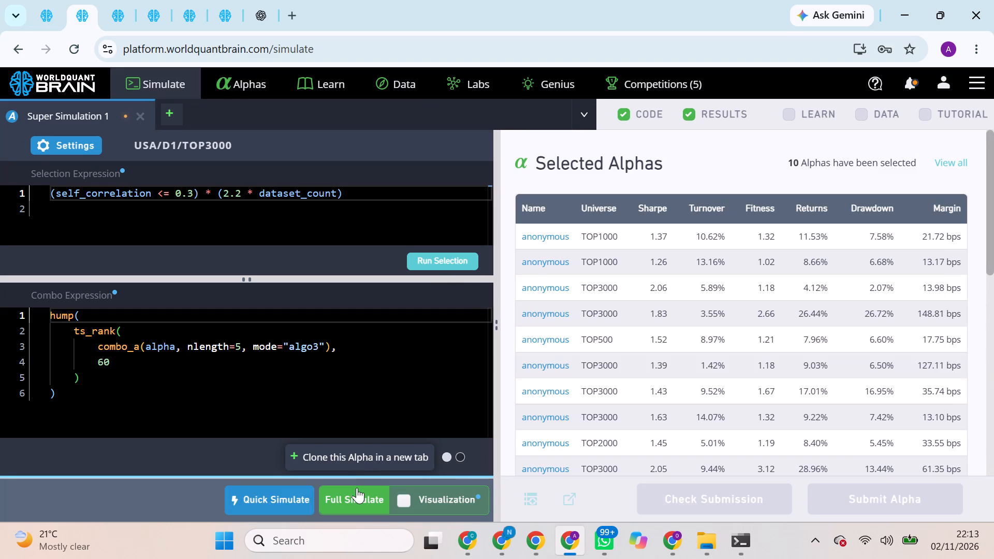
pyautogui.click(357, 488)
# Go to the finished GLB/D1/MINVOL1M simulation using close_price_current_day_lagged_1, dismiss the tutorial checks and run its production correlation check.
pyautogui.click(52, 0)
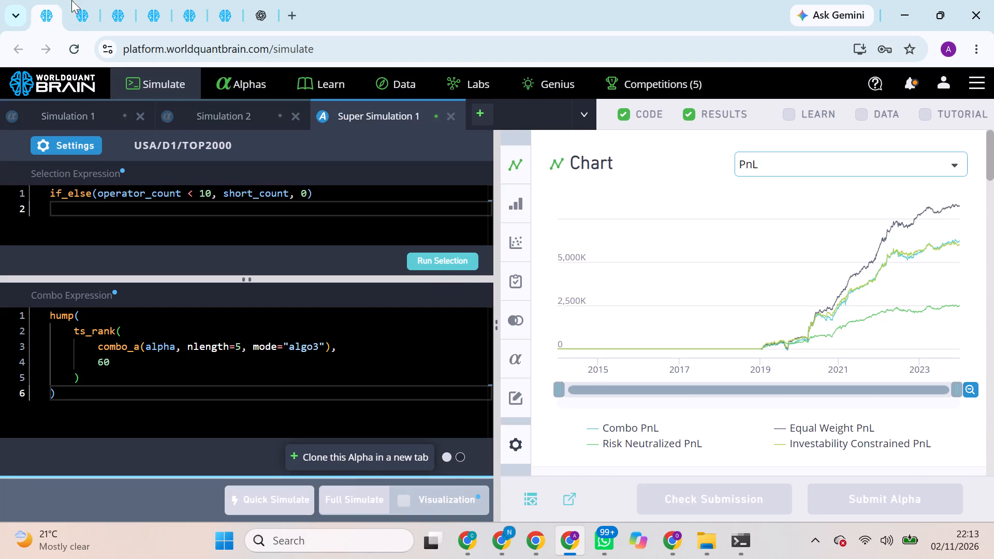
pyautogui.click(90, 5)
pyautogui.click(112, 8)
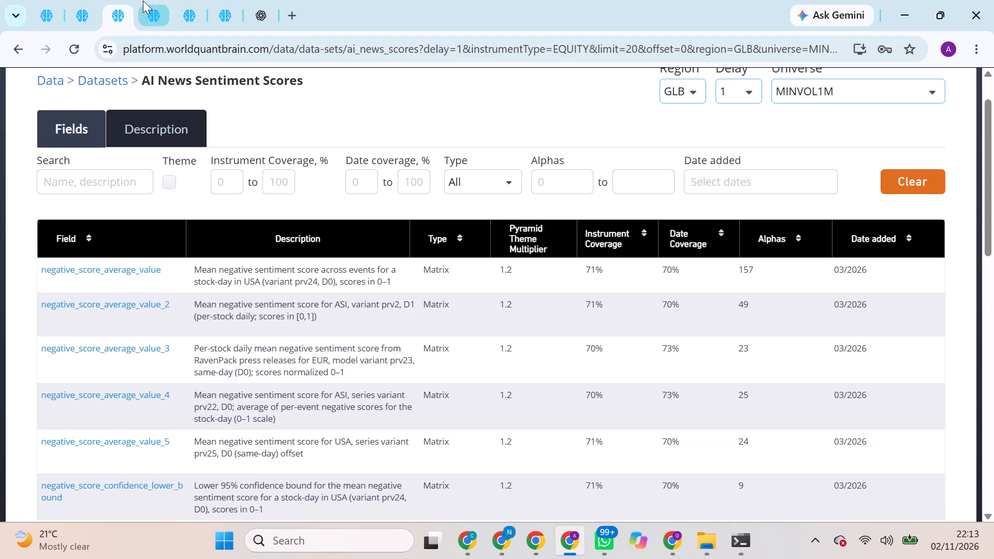
pyautogui.click(143, 1)
pyautogui.click(182, 0)
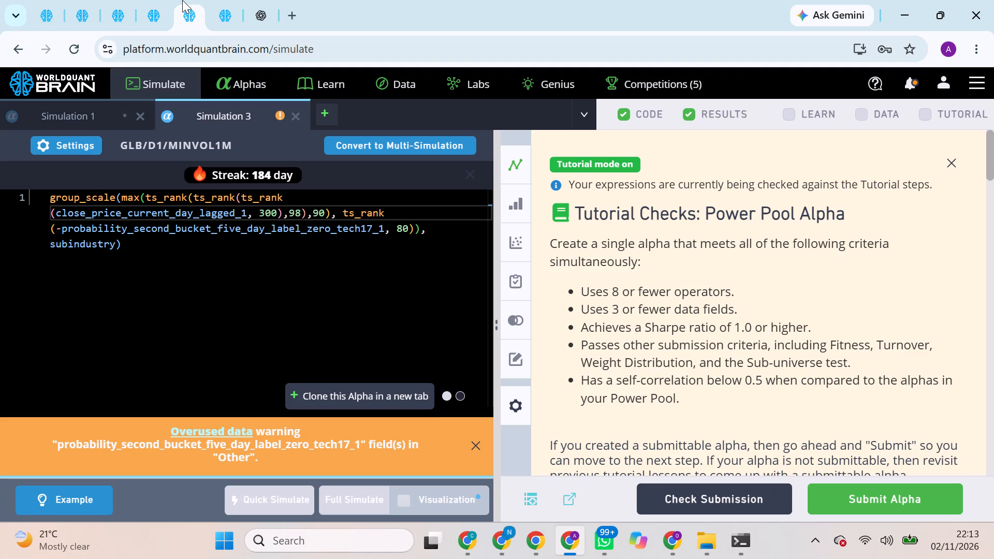
pyautogui.click(953, 160)
pyautogui.scroll(-2, 799, 334)
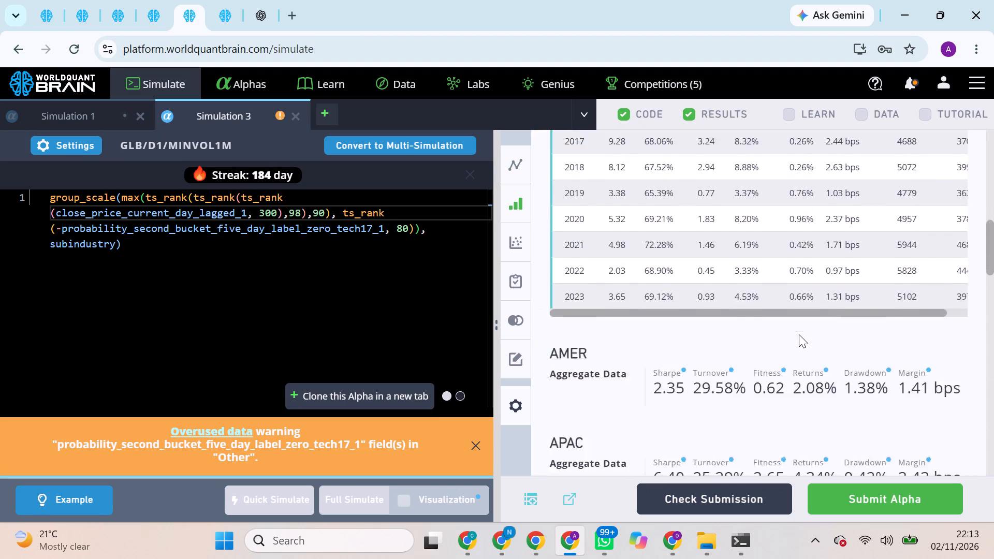
pyautogui.scroll(-4, 799, 334)
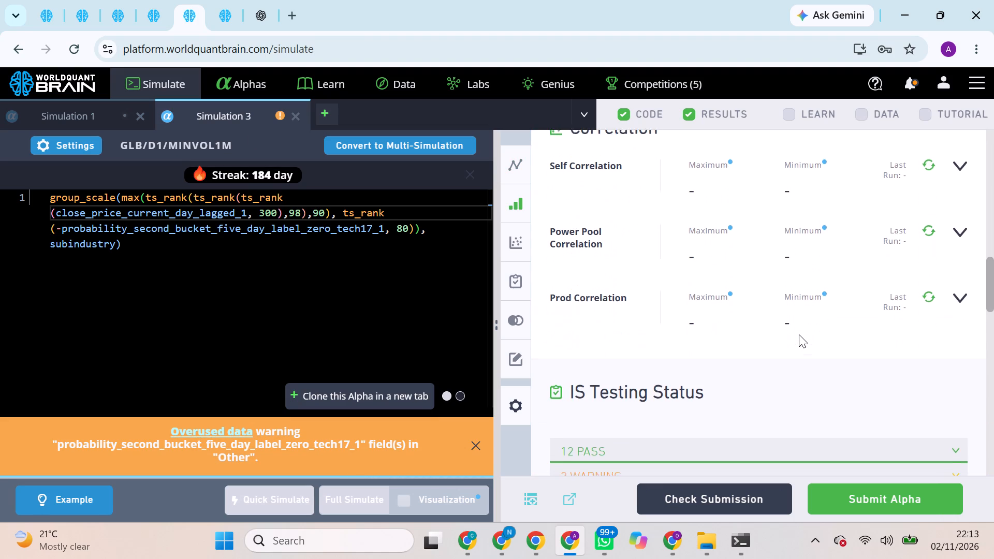
pyautogui.click(926, 286)
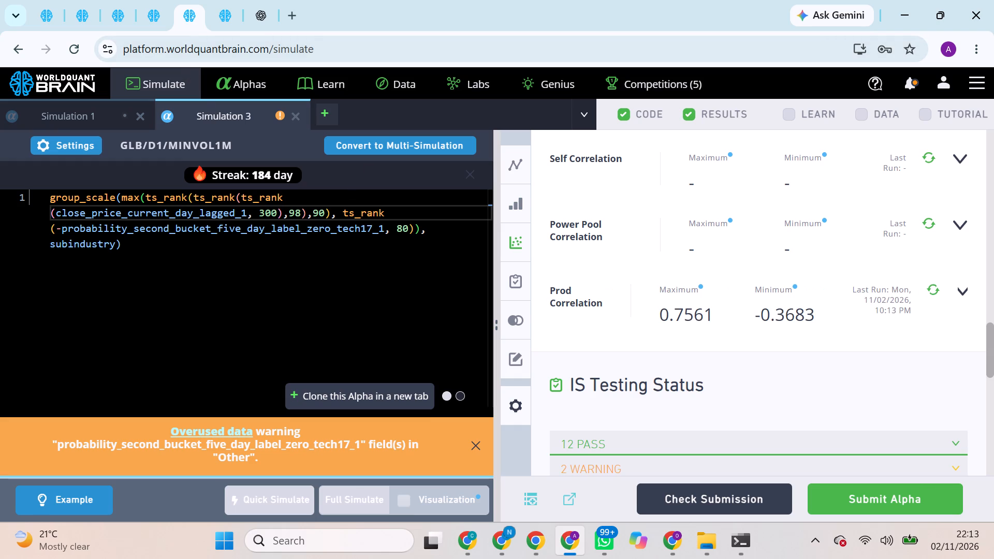
# Check the progress of the running negative_score_average_value simulation and the USA/D1/TOP3000 super simulation.
pyautogui.click(143, 4)
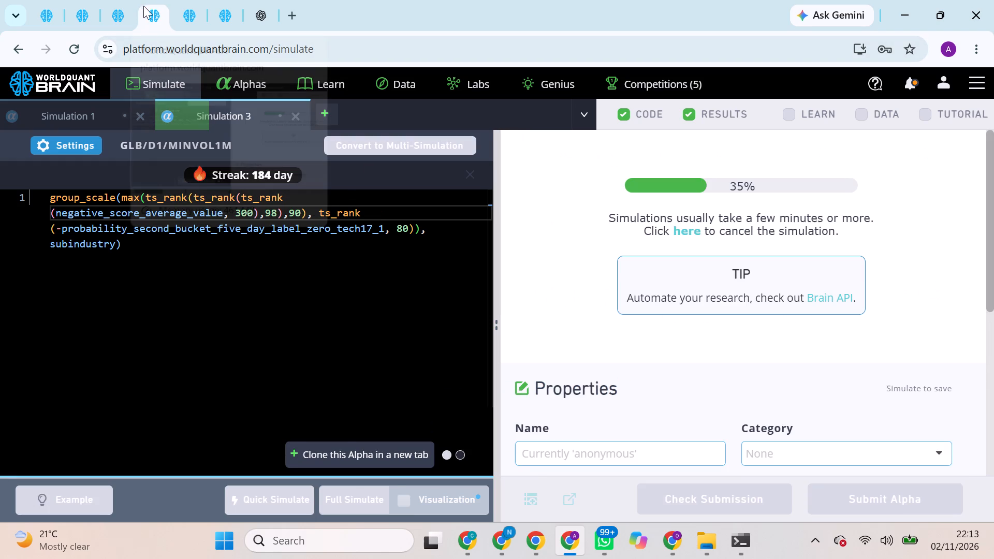
pyautogui.click(97, 0)
pyautogui.click(115, 0)
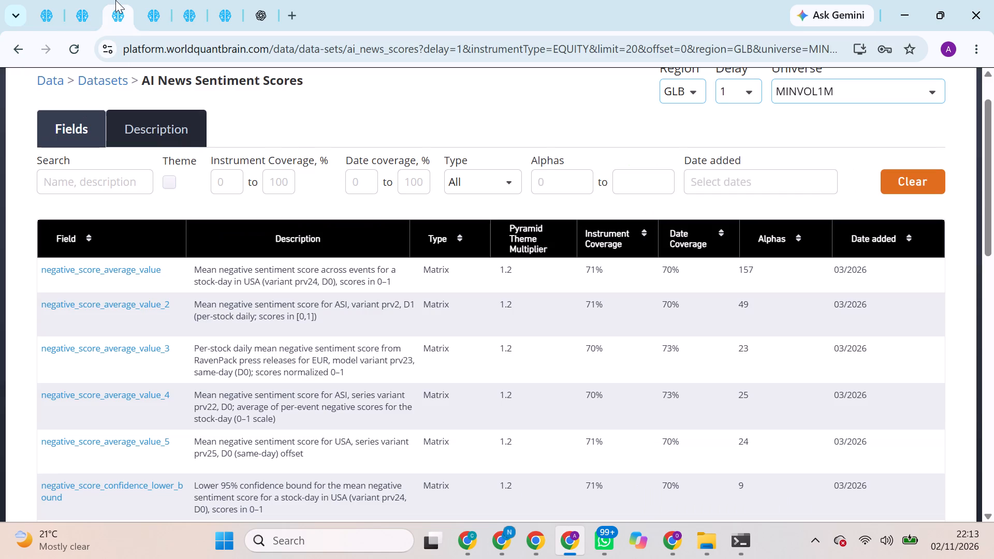
pyautogui.click(100, 5)
pyautogui.click(124, 9)
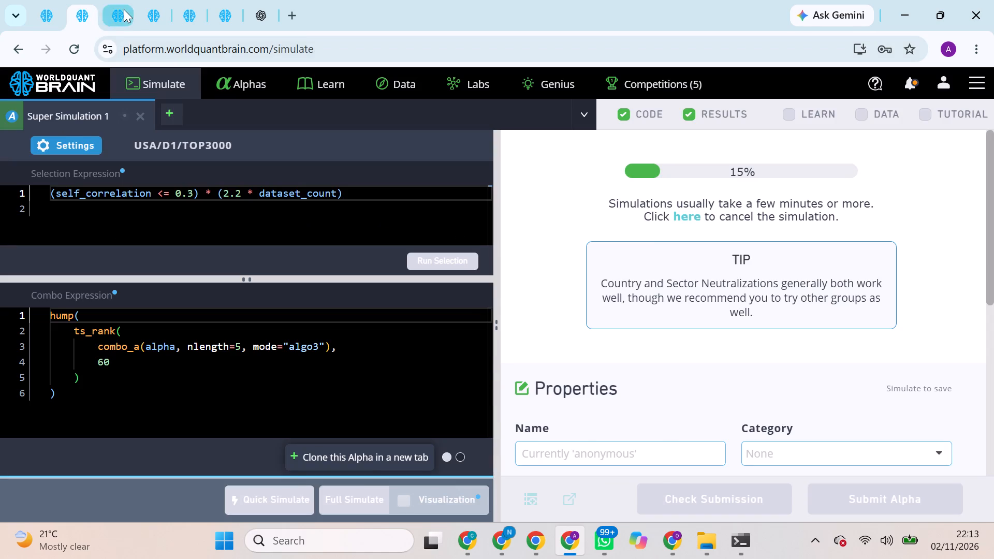
pyautogui.click(144, 6)
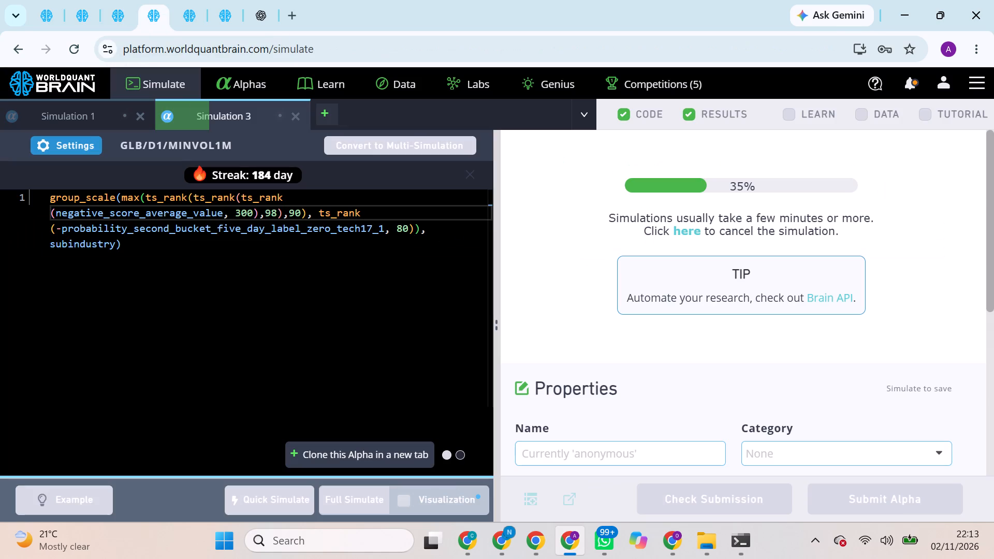
# Switch to the other Chrome profile's window and check the alpha list simulation progress in the running RegularAlpha notebook.
pyautogui.click(509, 528)
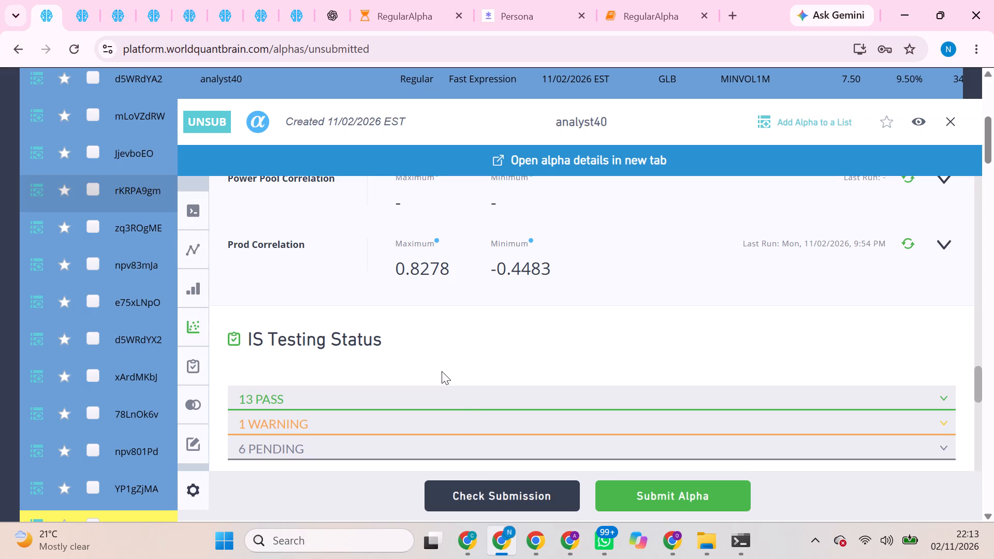
pyautogui.click(376, 0)
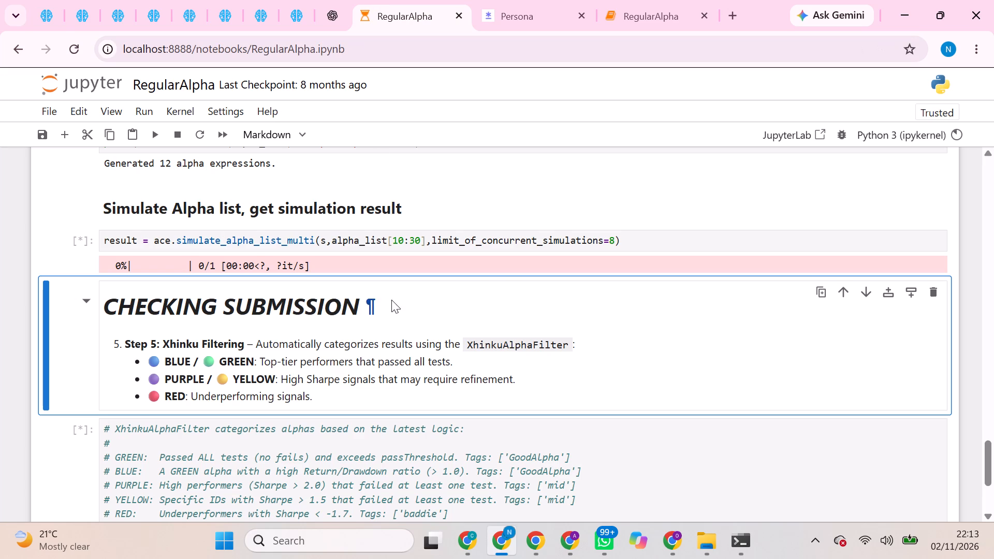
pyautogui.scroll(1, 391, 300)
# Return to the unsubmitted alphas, close the open analyst40 alpha's details, reload the list and look through its entries.
pyautogui.click(64, 0)
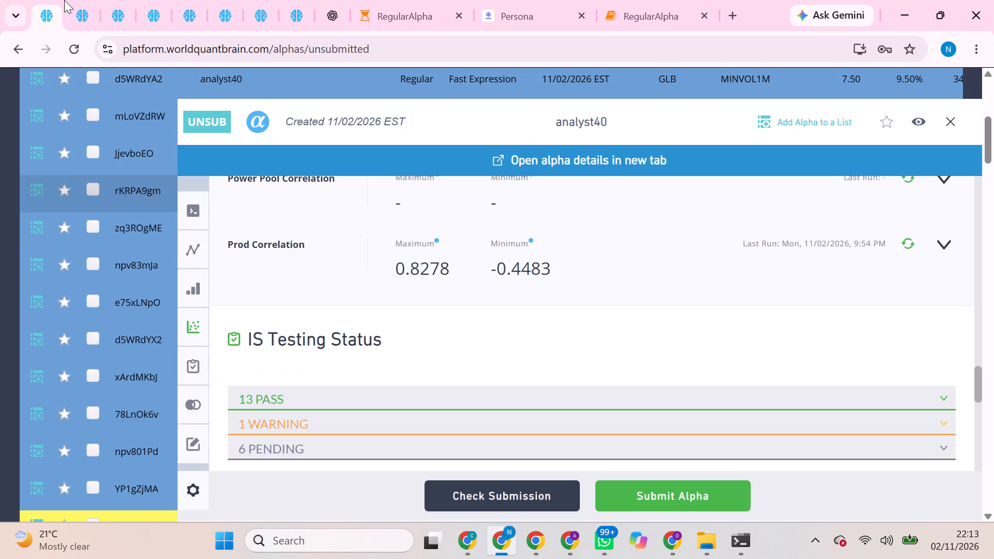
pyautogui.click(949, 118)
pyautogui.scroll(2, 575, 321)
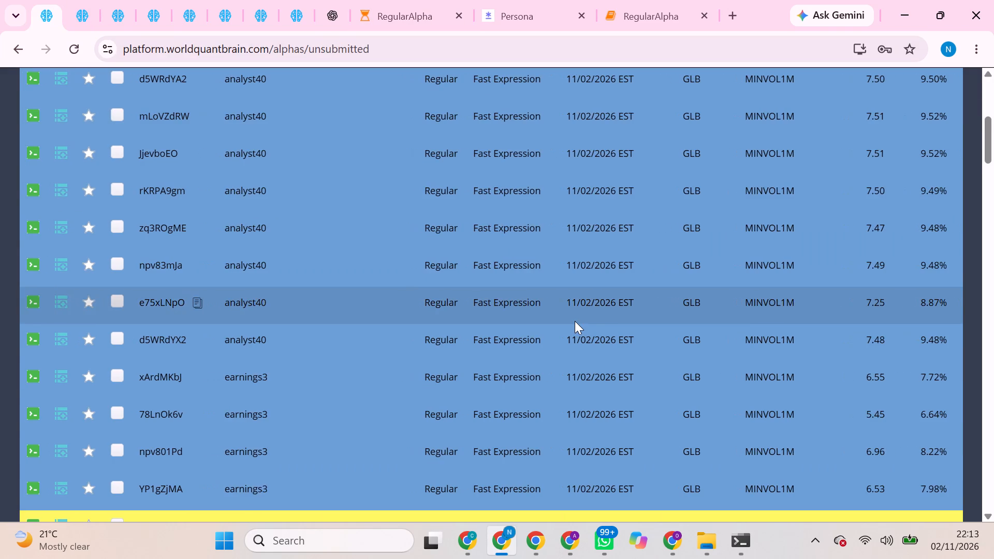
pyautogui.scroll(4, 575, 321)
pyautogui.doubleClick(279, 171)
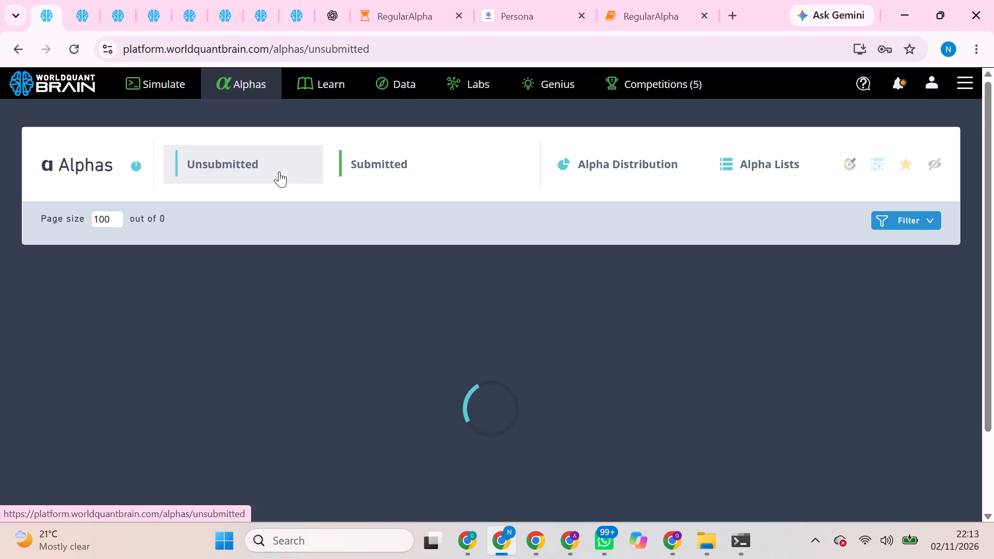
pyautogui.scroll(-1, 284, 274)
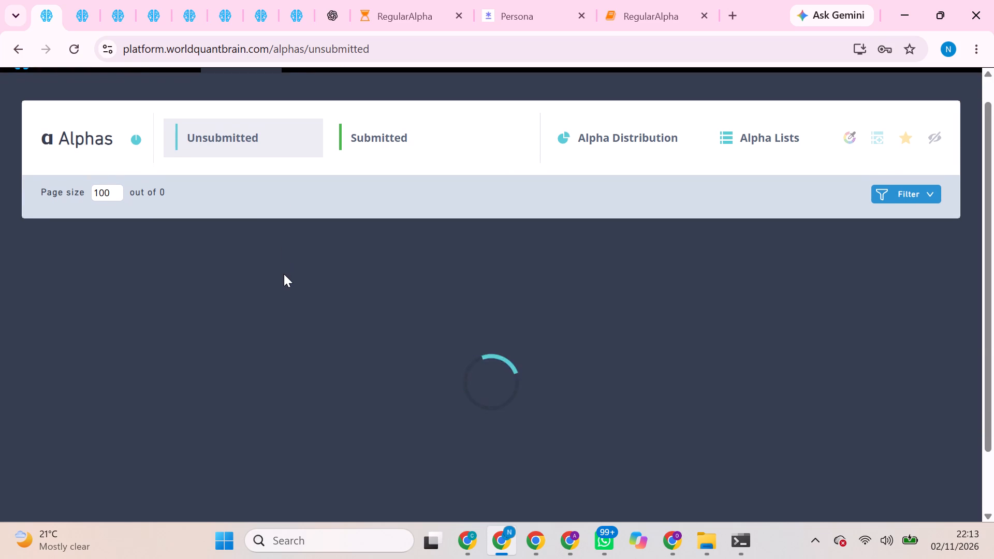
pyautogui.scroll(-3, 305, 359)
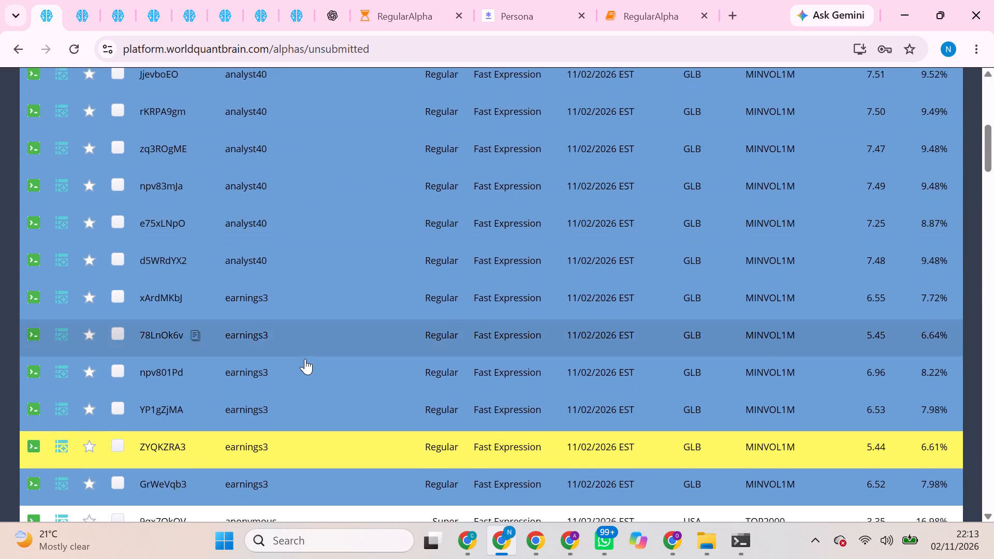
pyautogui.scroll(-1, 305, 359)
pyautogui.scroll(5, 305, 359)
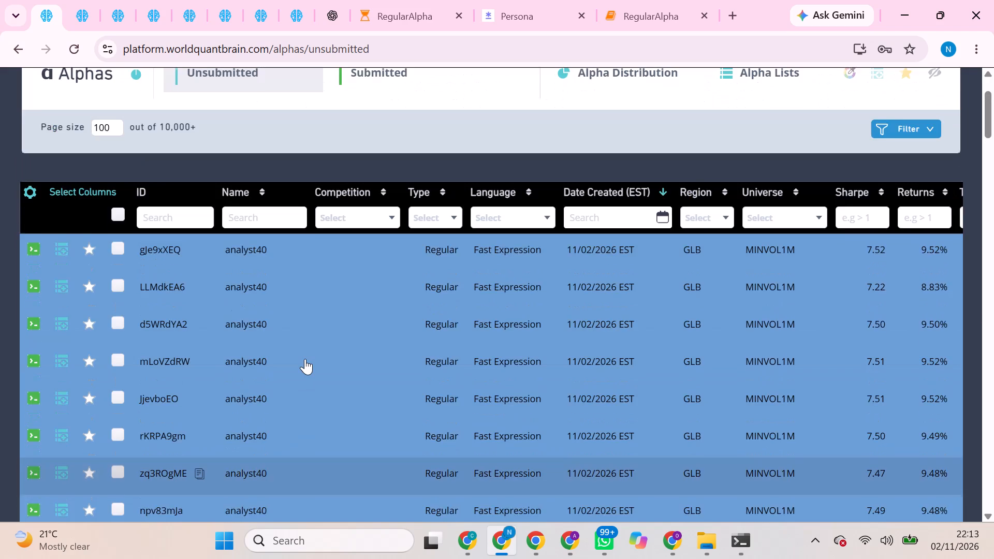
# Open the first analyst40 alpha in the unsubmitted list and run its production correlation check.
pyautogui.click(303, 273)
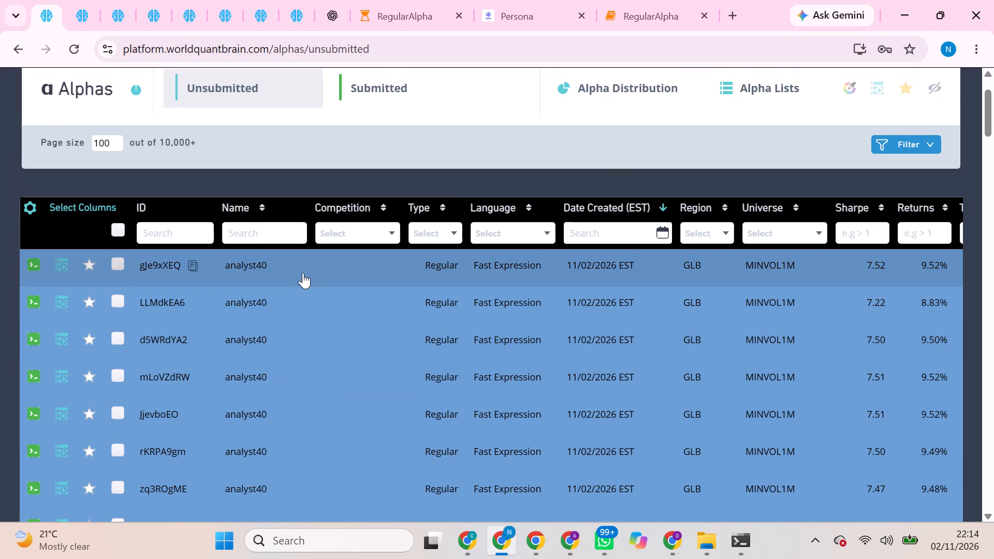
pyautogui.scroll(-2, 383, 312)
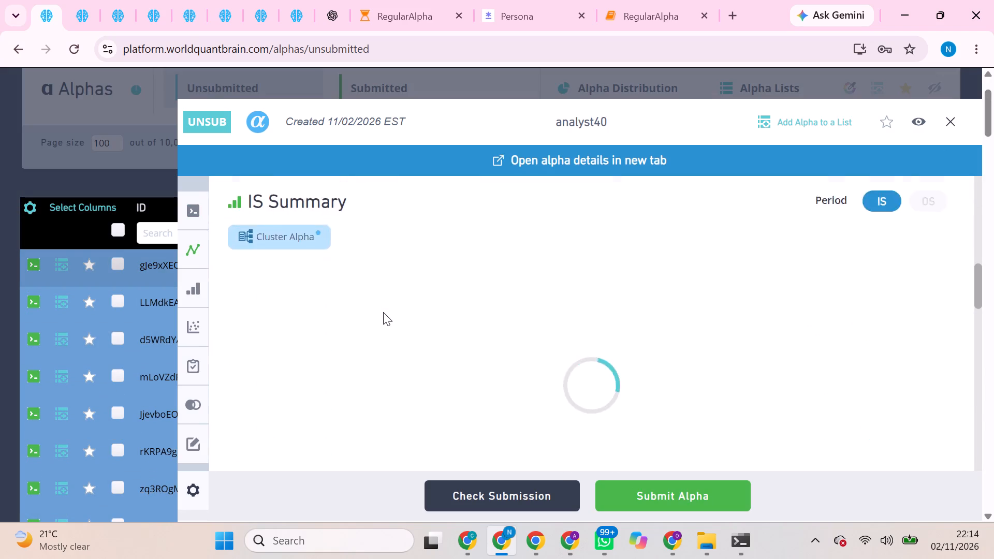
pyautogui.scroll(-1, 383, 312)
pyautogui.scroll(1, 383, 312)
pyautogui.scroll(1, 783, 224)
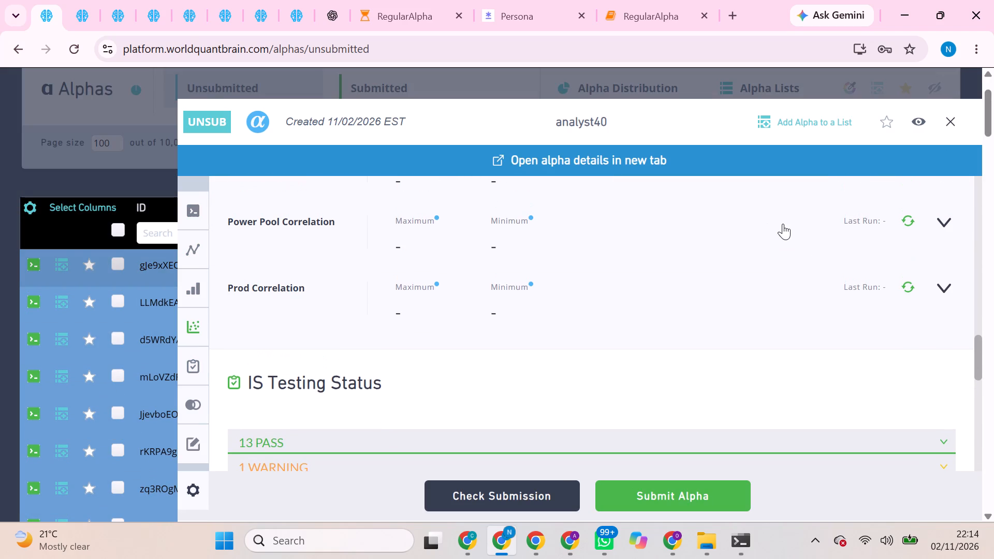
pyautogui.click(908, 286)
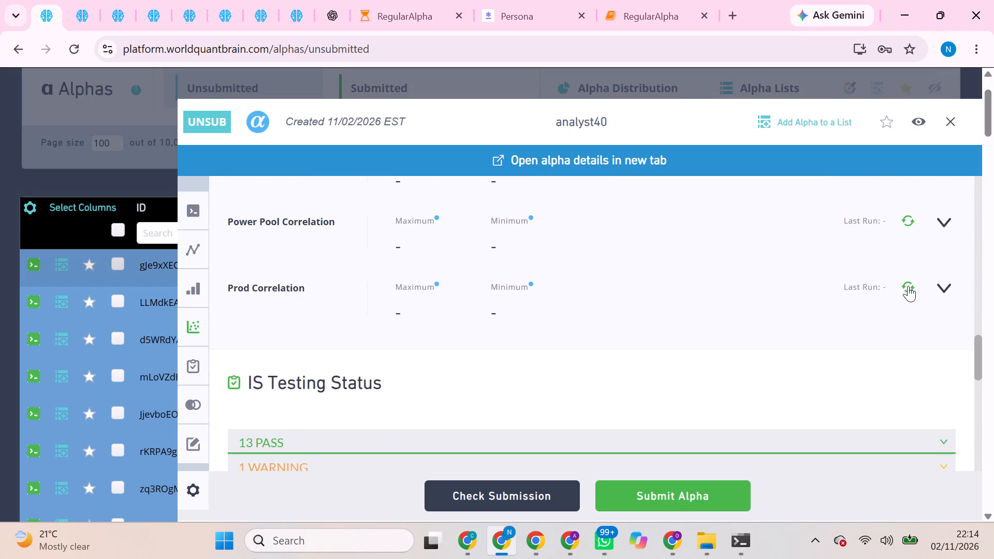
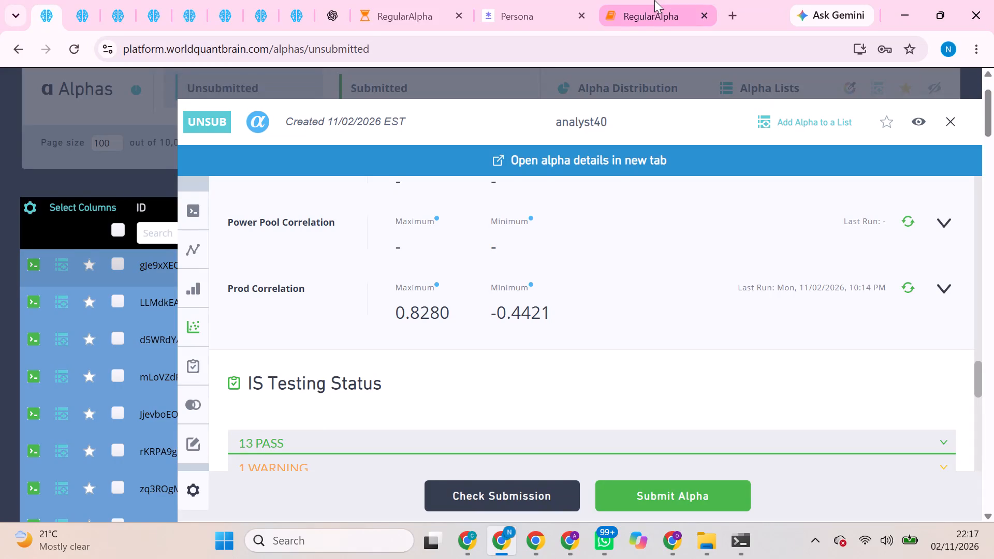
# Check the alpha list simulation progress in the running RegularAlpha notebook.
pyautogui.click(432, 0)
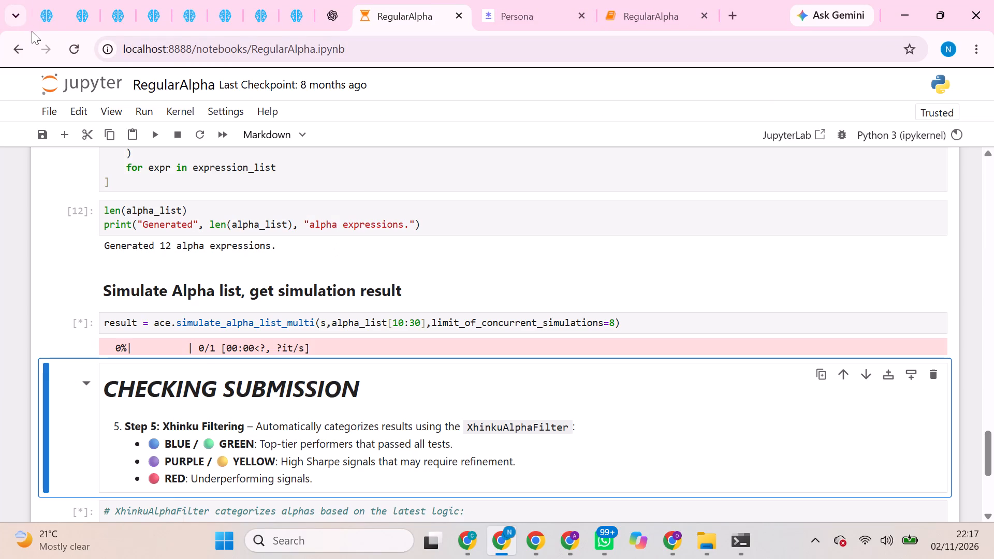
# Return to the unsubmitted alphas, close the open analyst40 alpha's details and reload the list.
pyautogui.click(46, 4)
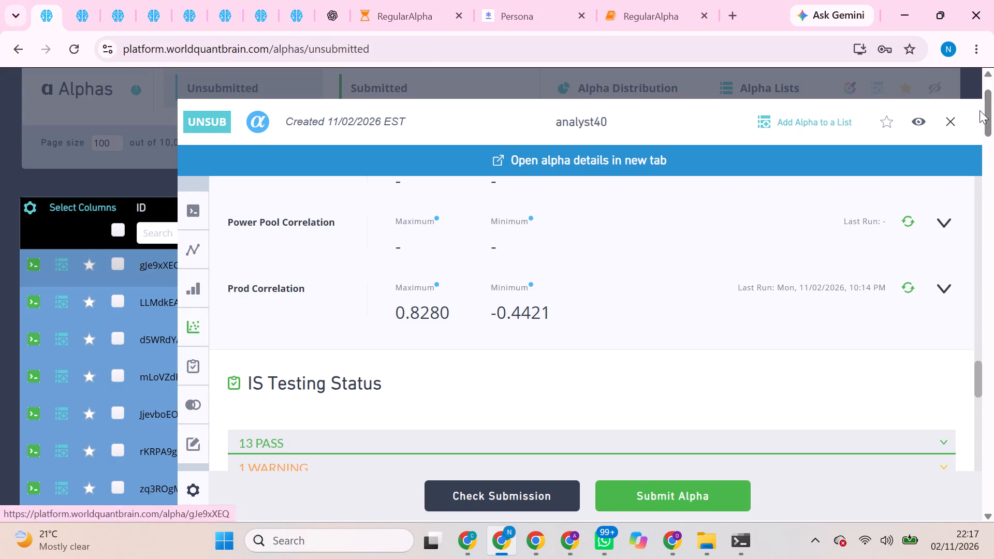
pyautogui.click(951, 121)
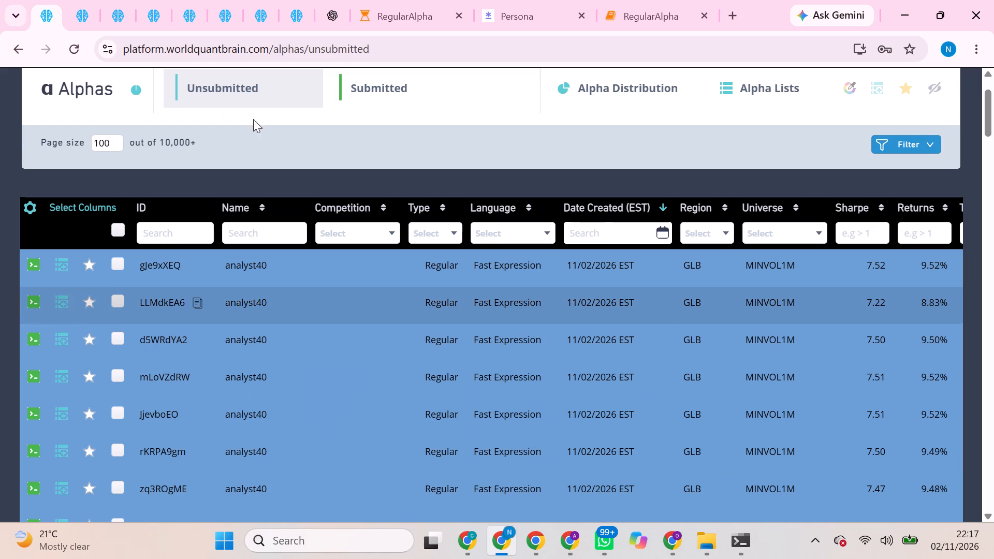
pyautogui.tripleClick(259, 86)
pyautogui.click(259, 86)
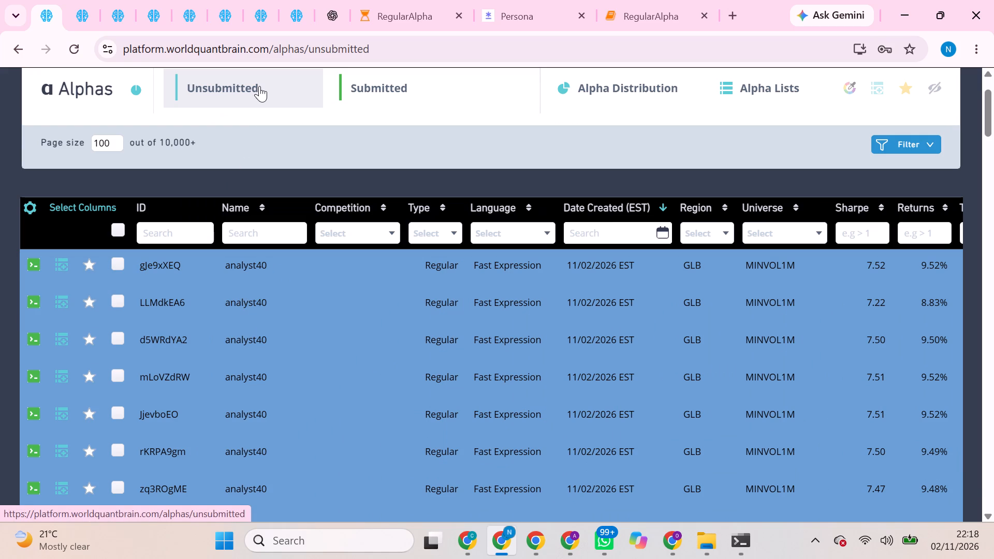
pyautogui.click(259, 86)
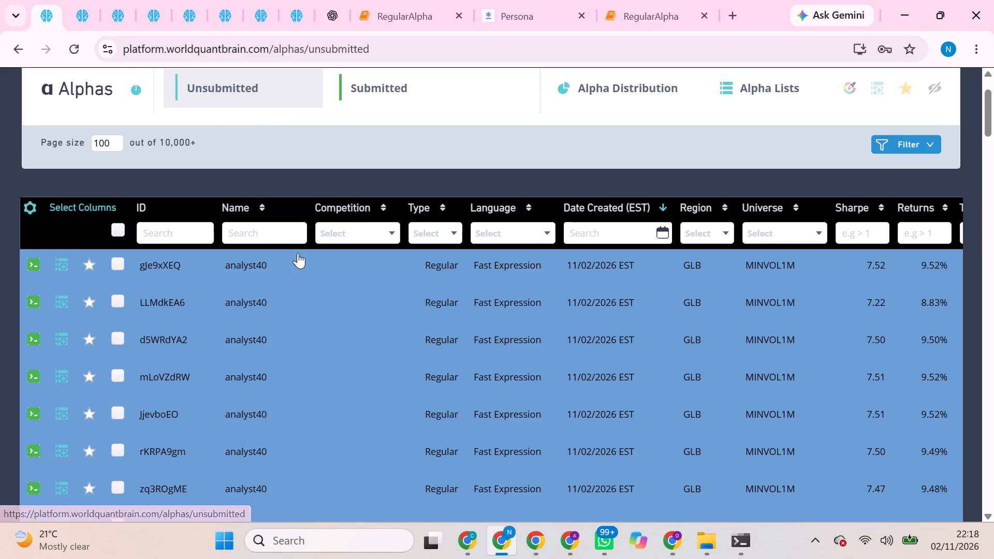
pyautogui.scroll(-2, 298, 253)
pyautogui.scroll(2, 298, 253)
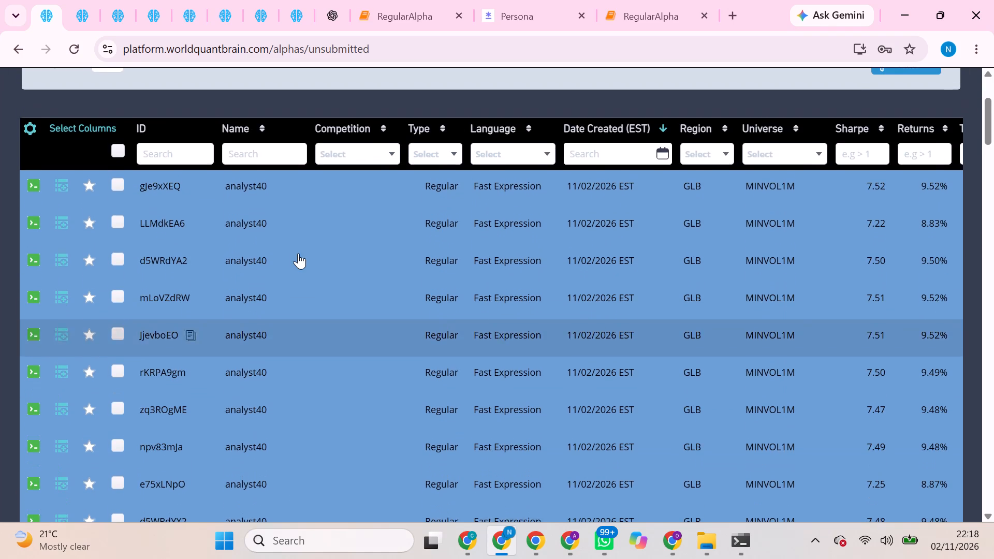
# Open the first analyst40 alpha, gJe9xXEQ, and view its code and simulation settings.
pyautogui.click(316, 183)
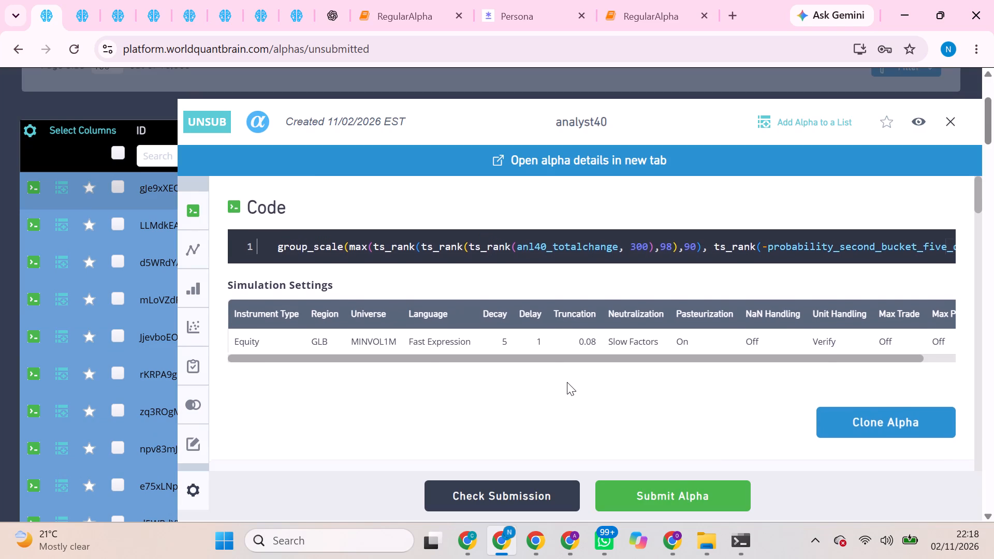
pyautogui.scroll(2, 567, 382)
# Check the RegularAlpha notebook's simulation progress and review its alpha generation settings.
pyautogui.click(435, 0)
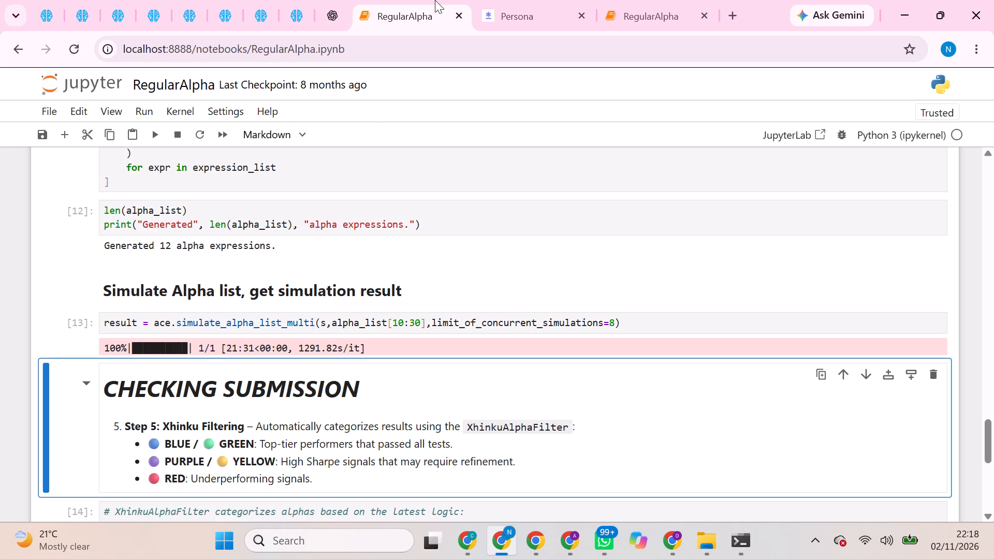
pyautogui.scroll(2, 372, 206)
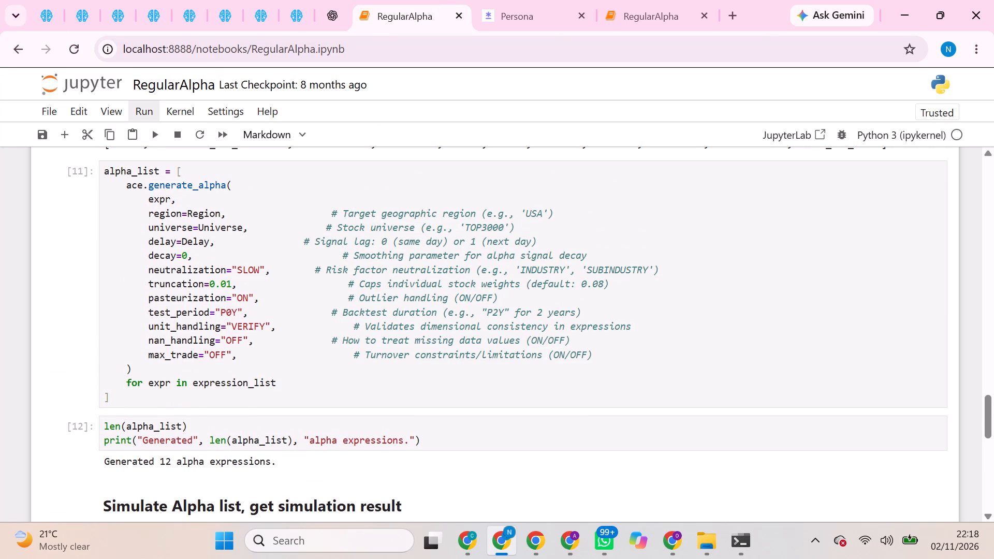
pyautogui.scroll(2, 171, 181)
# Return to the unsubmitted alphas, close the open analyst40 alpha's details and reload the list.
pyautogui.click(29, 0)
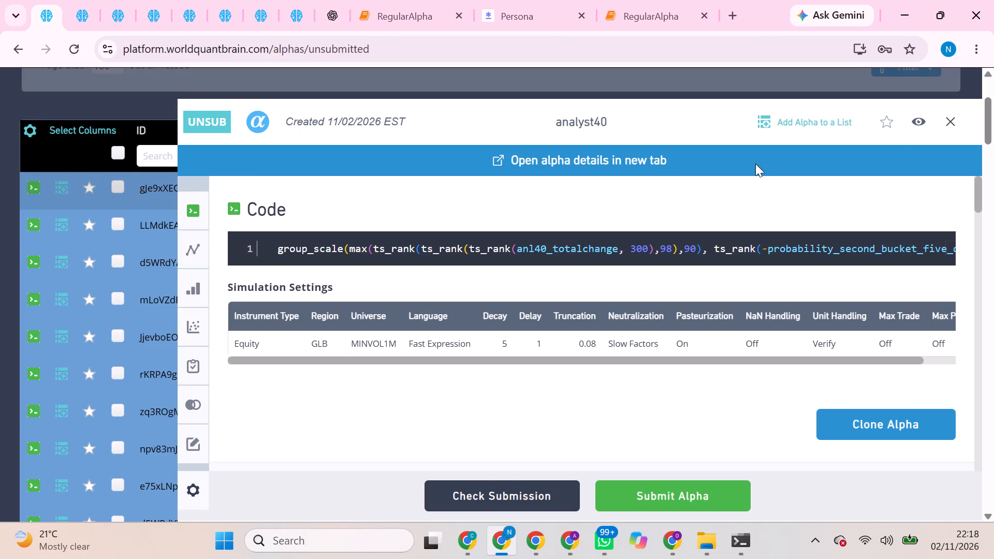
pyautogui.click(953, 121)
pyautogui.scroll(4, 607, 266)
pyautogui.tripleClick(268, 149)
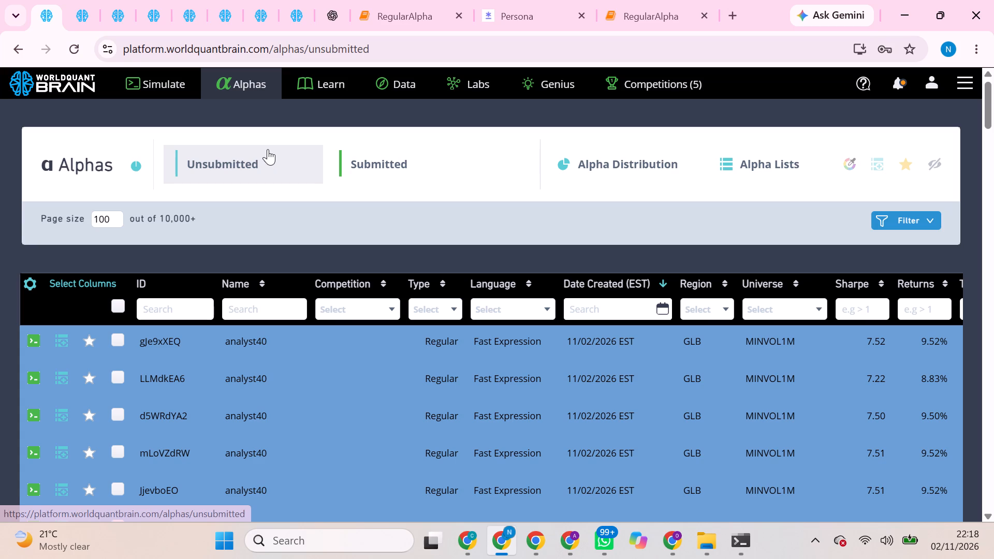
pyautogui.tripleClick(268, 149)
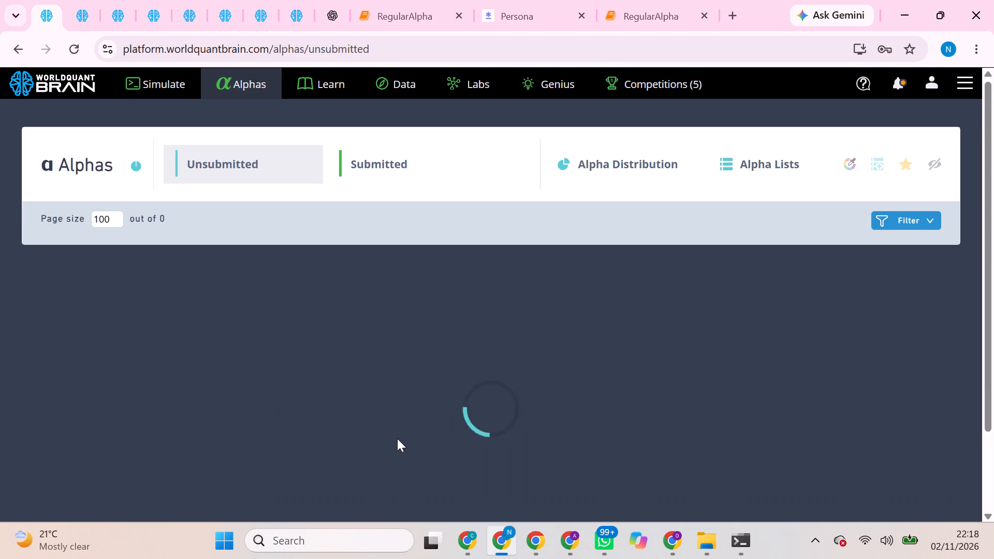
# Look through the reloaded unsubmitted list for newly simulated GLB/MINVOL1M alphas and compare their Sharpe and returns.
pyautogui.scroll(-3, 397, 438)
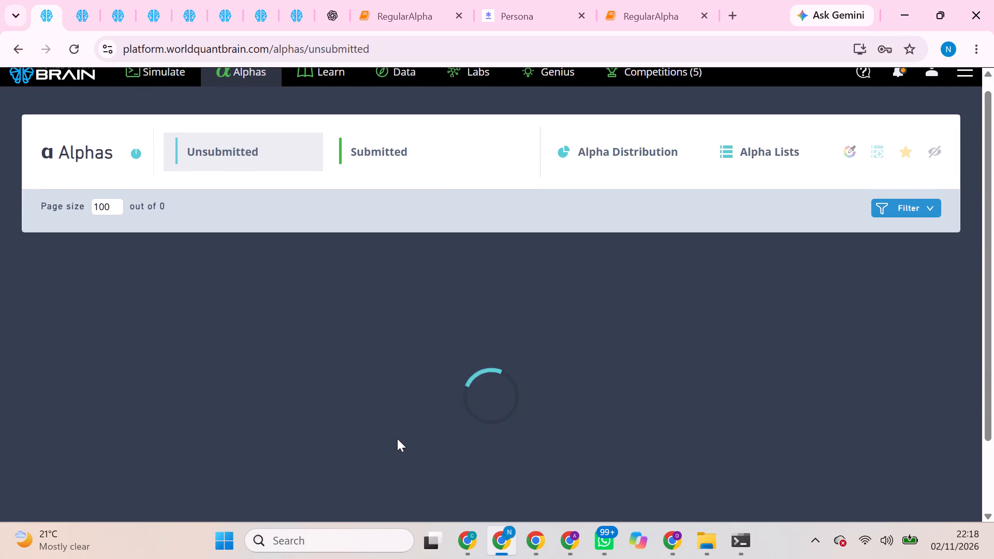
pyautogui.scroll(-1, 397, 438)
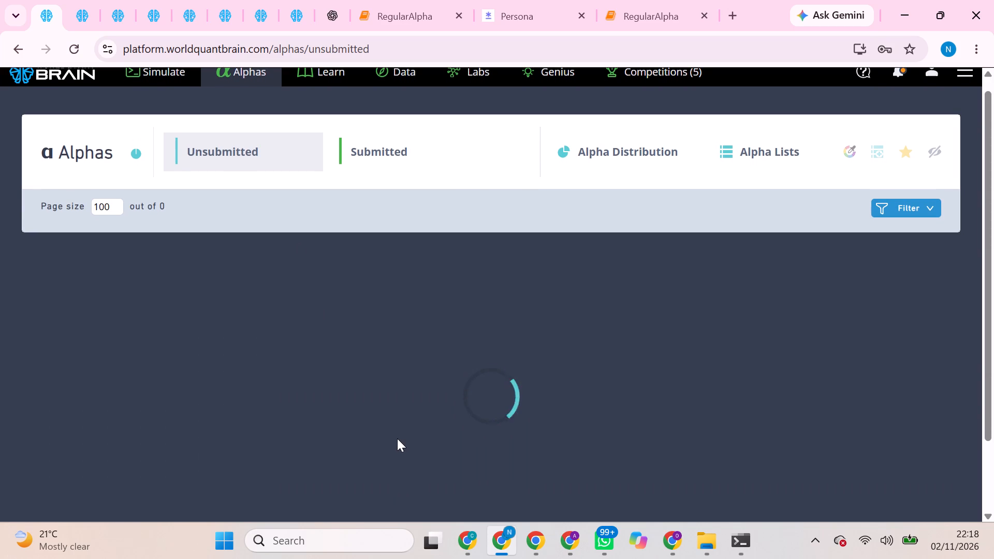
pyautogui.scroll(-2, 397, 438)
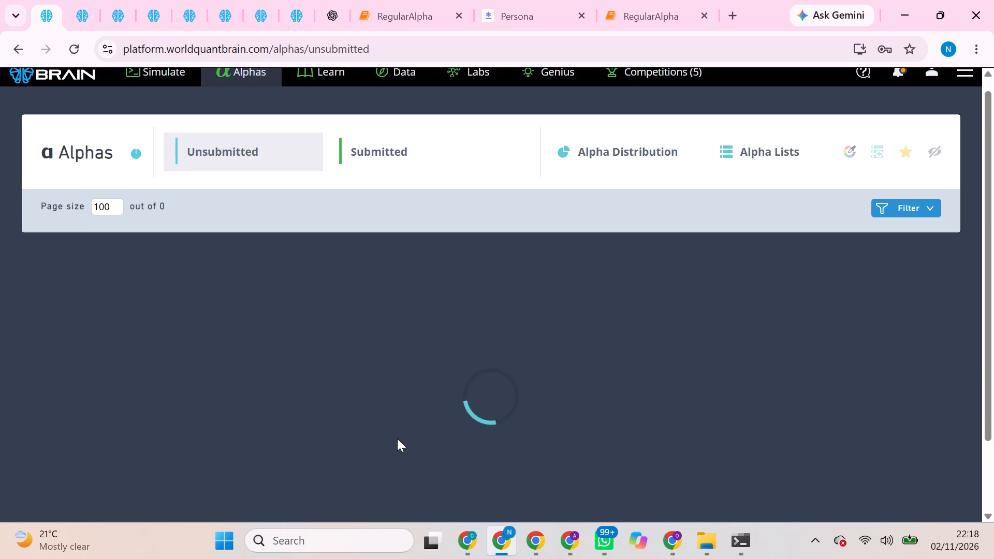
pyautogui.scroll(-1, 397, 438)
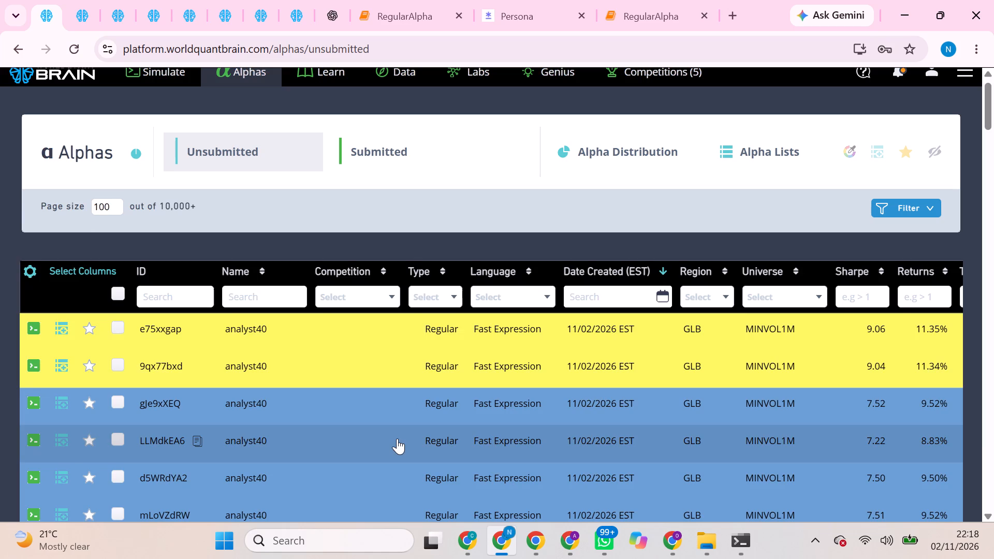
pyautogui.scroll(-3, 396, 449)
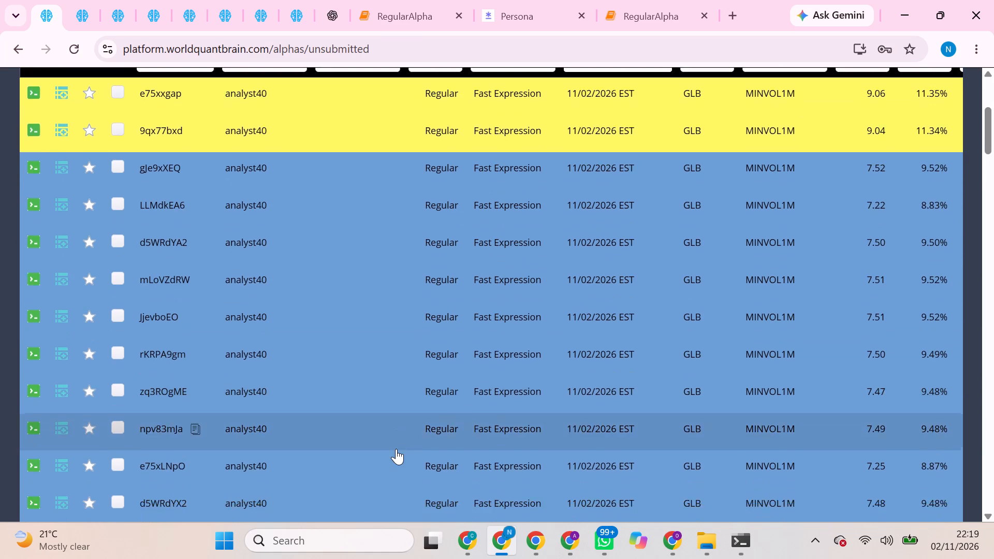
pyautogui.scroll(-3, 396, 449)
pyautogui.scroll(2, 396, 449)
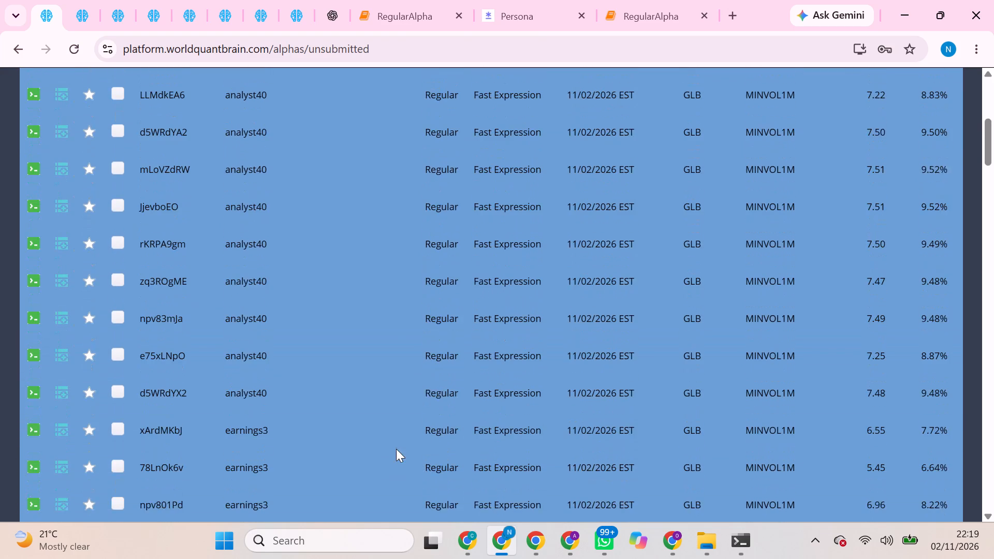
pyautogui.scroll(1, 396, 449)
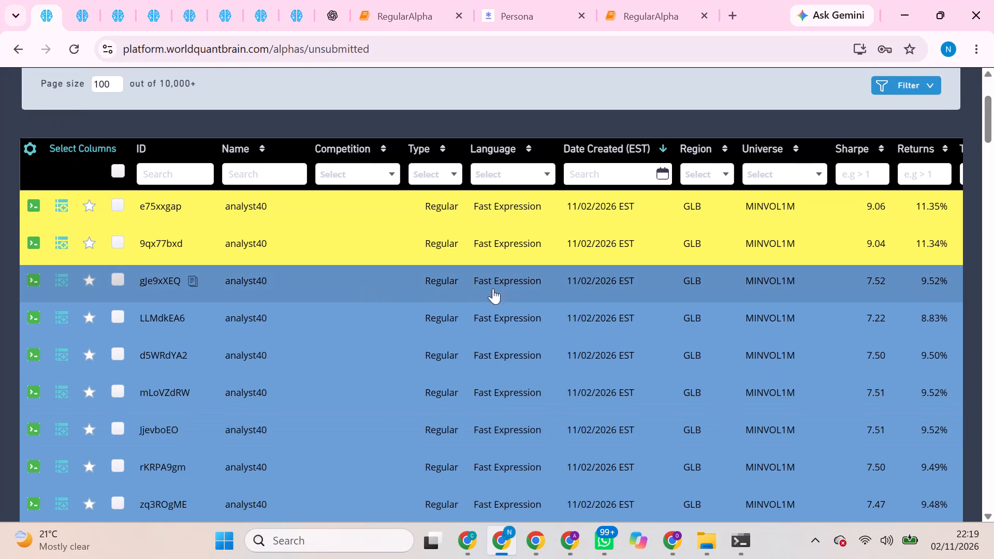
# Open the analyst40 alpha gJe9xXEQ, the first blue entry, and run its production correlation check.
pyautogui.click(534, 281)
pyautogui.scroll(-1, 550, 391)
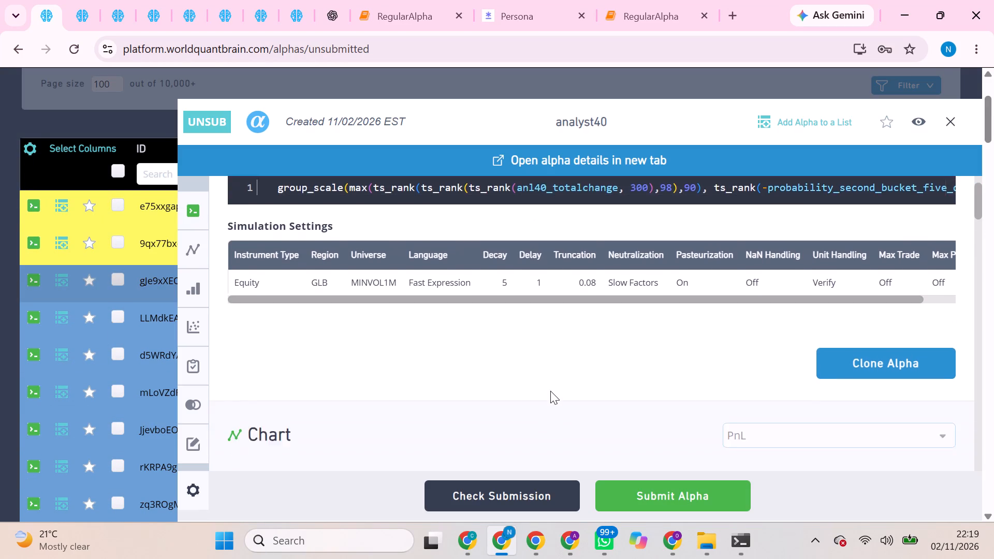
pyautogui.scroll(-5, 550, 391)
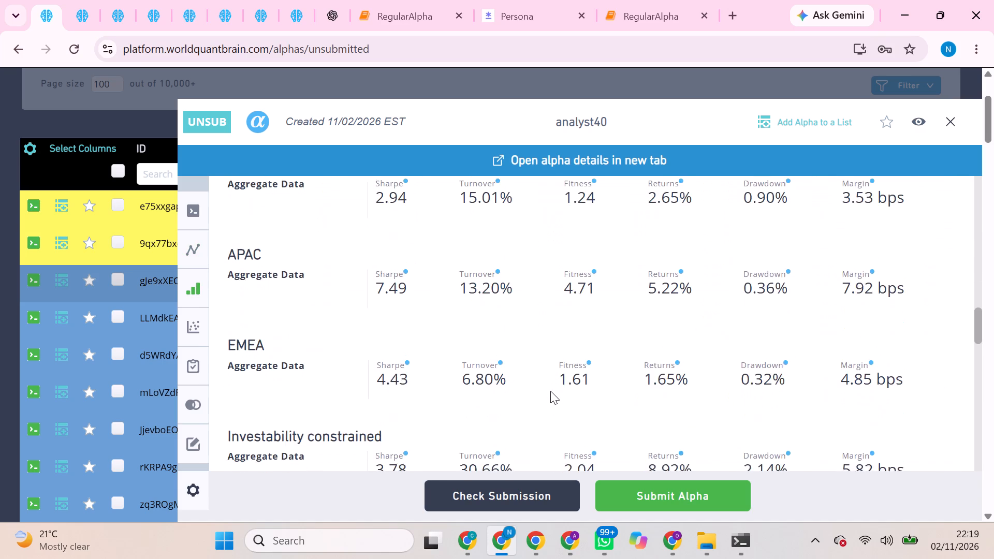
pyautogui.scroll(-3, 550, 391)
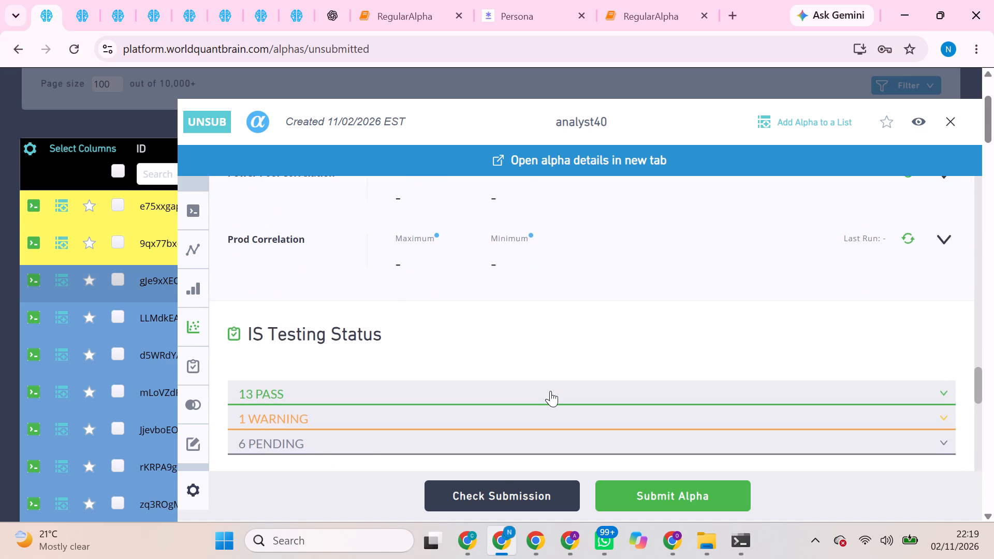
pyautogui.scroll(1, 550, 391)
pyautogui.click(907, 312)
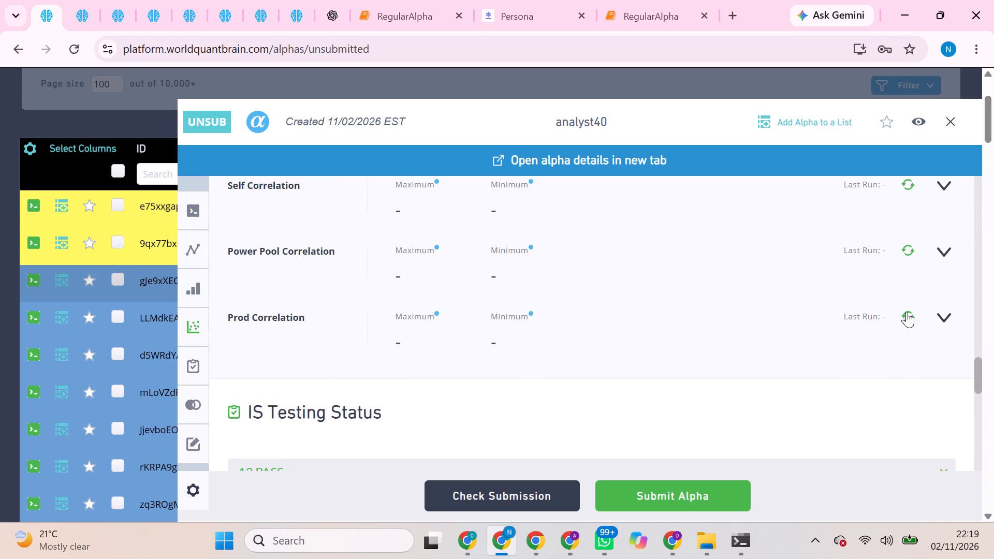
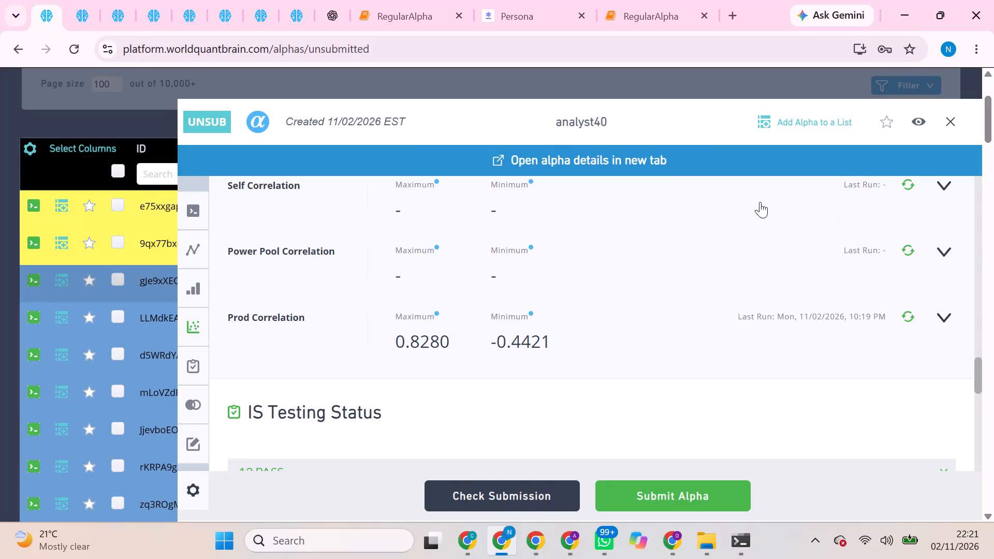
# Switch to the RegularAlpha notebook and look back over its template and field-selection cells.
pyautogui.click(364, 3)
pyautogui.scroll(6, 453, 272)
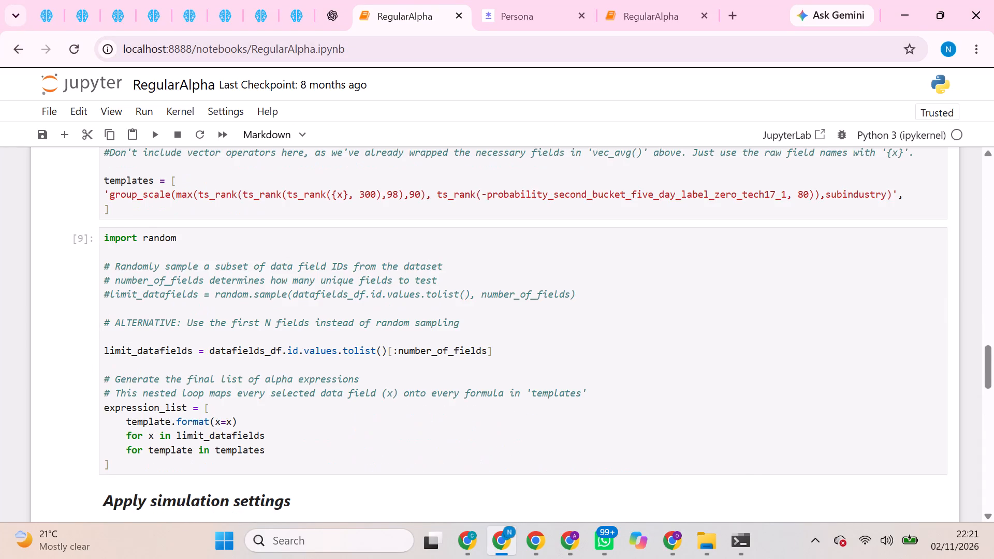
pyautogui.scroll(1, 453, 272)
# Go back from the analyst40 dataset description to the GLB/D1/MINVOL1M data categories and look at the Fundamental datasets.
pyautogui.click(288, 18)
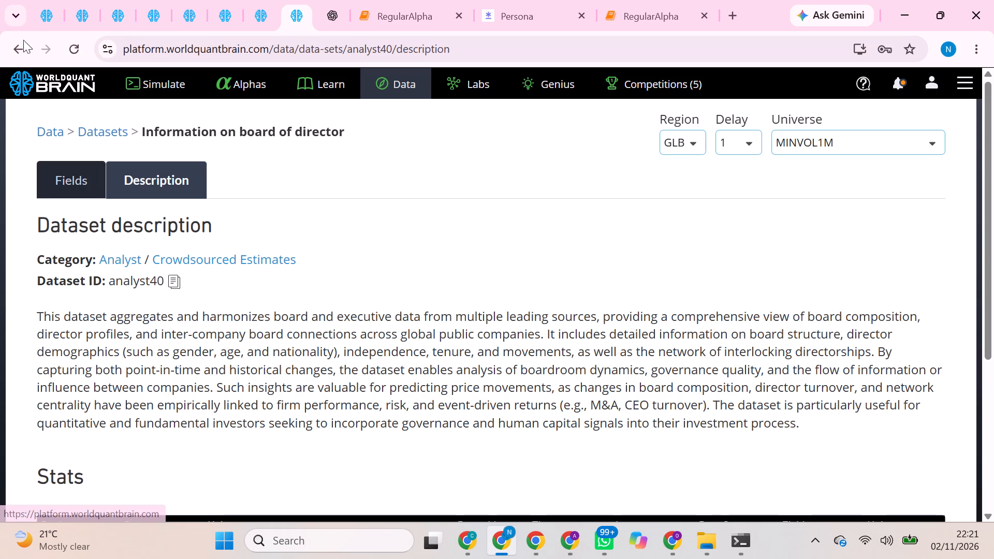
pyautogui.click(17, 54)
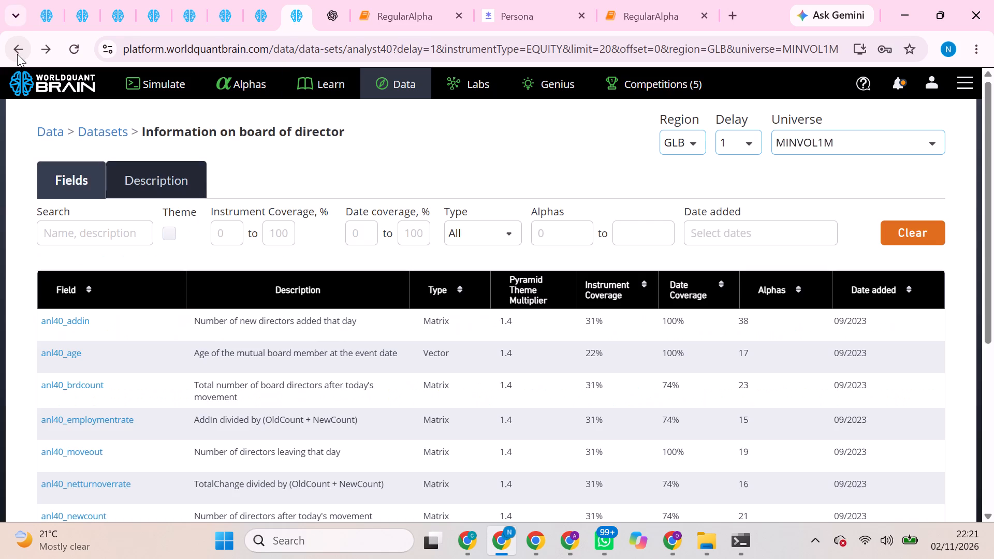
pyautogui.click(17, 54)
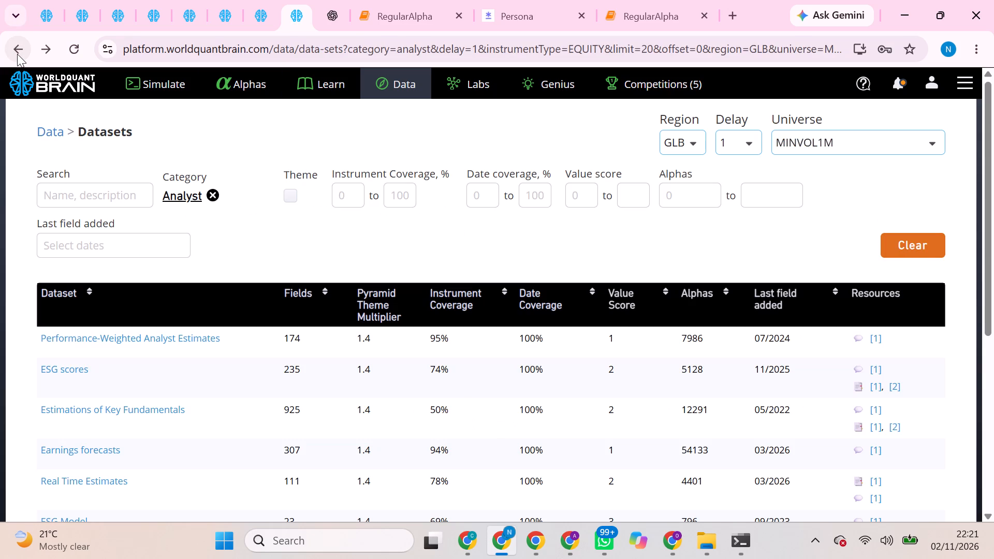
pyautogui.click(17, 54)
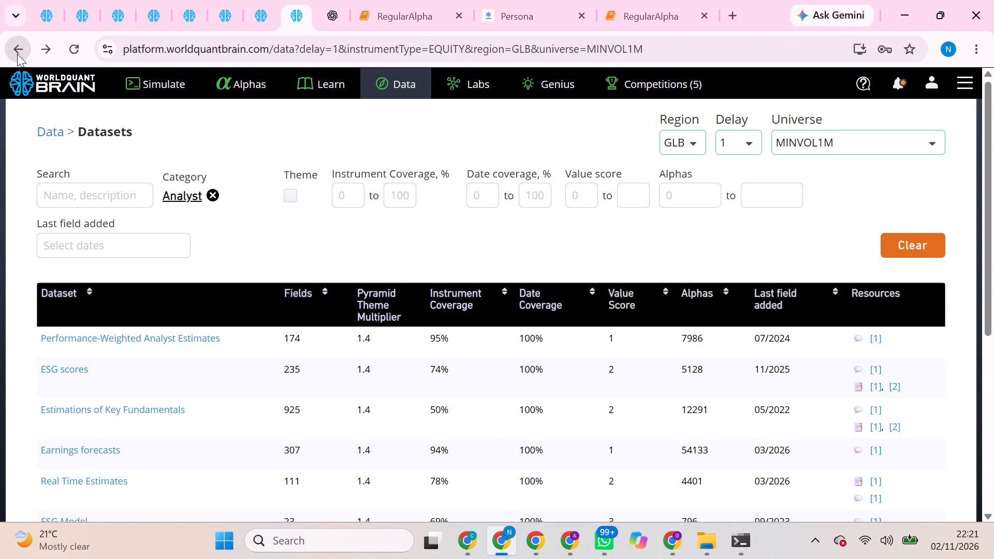
pyautogui.scroll(-1, 299, 213)
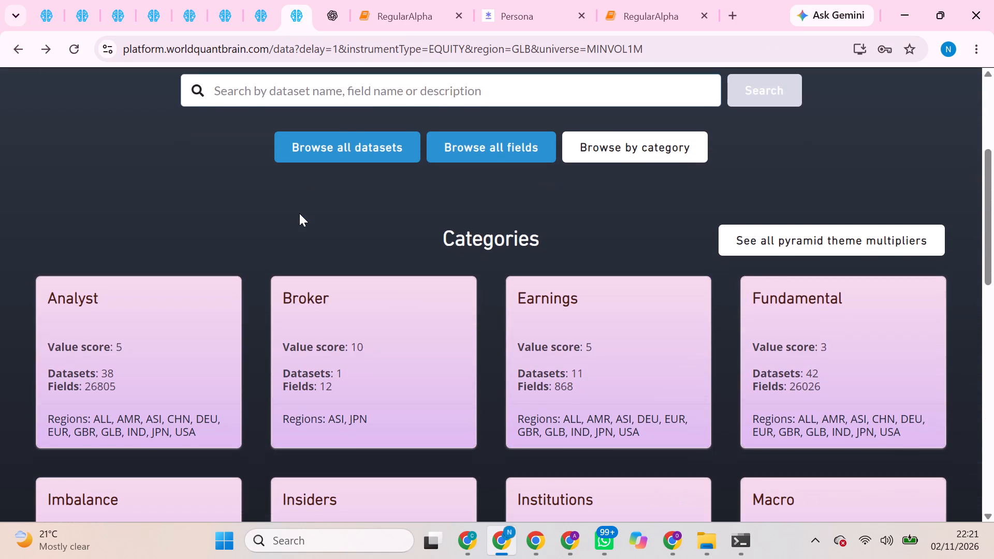
pyautogui.scroll(-2, 299, 213)
pyautogui.scroll(1, 735, 246)
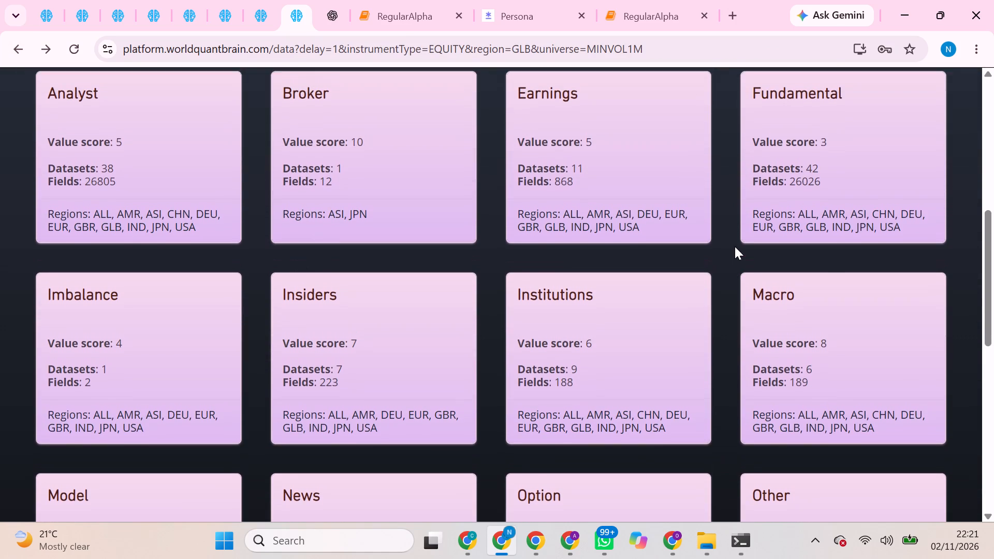
pyautogui.scroll(1, 735, 246)
pyautogui.click(817, 166)
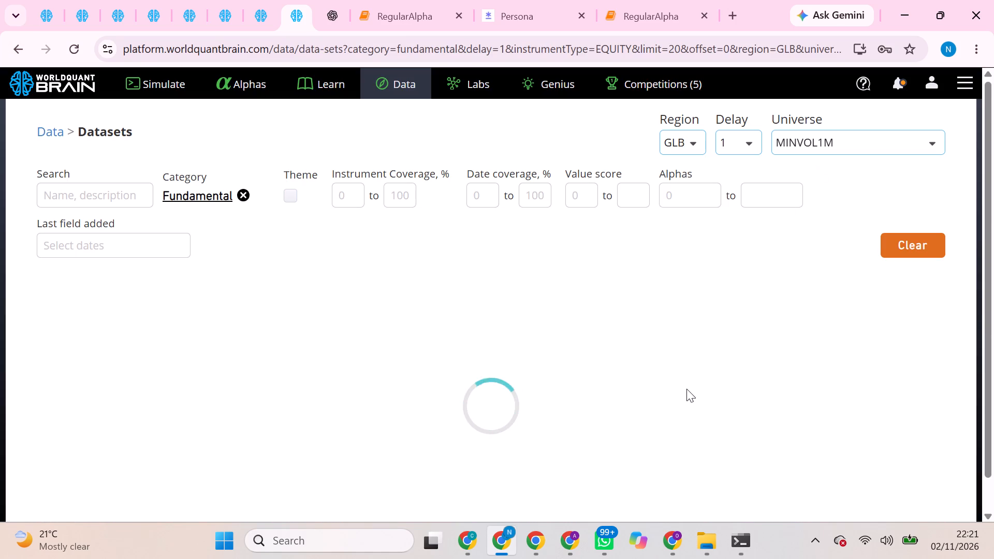
pyautogui.click(18, 48)
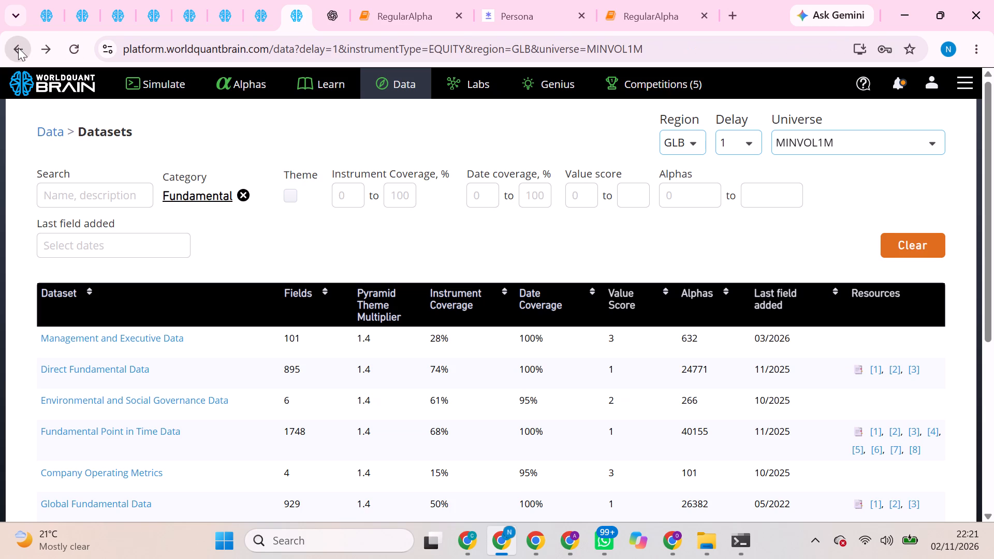
# Open the Alpha Toolkit Dataset in the Macro category and copy its dataset ID from the description.
pyautogui.scroll(-1, 250, 200)
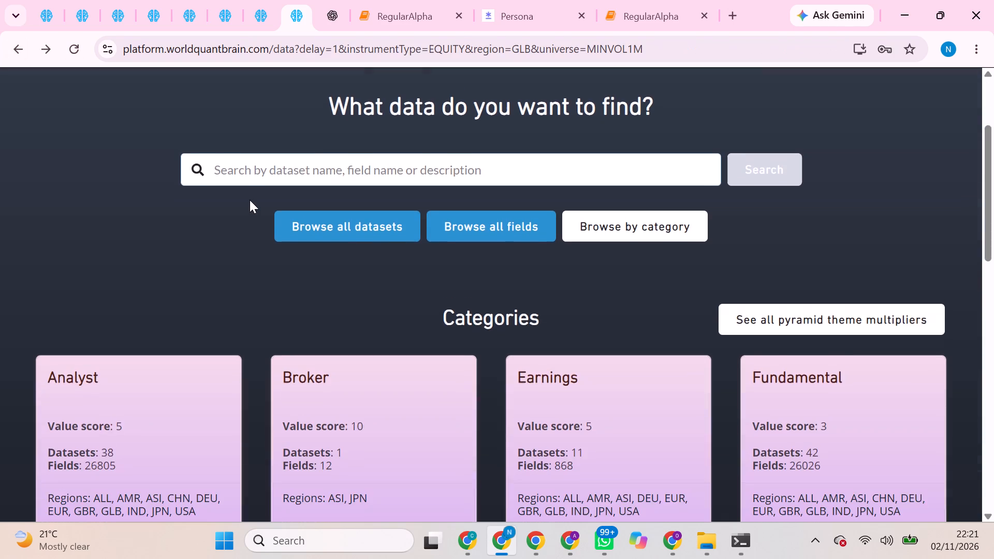
pyautogui.scroll(-3, 250, 200)
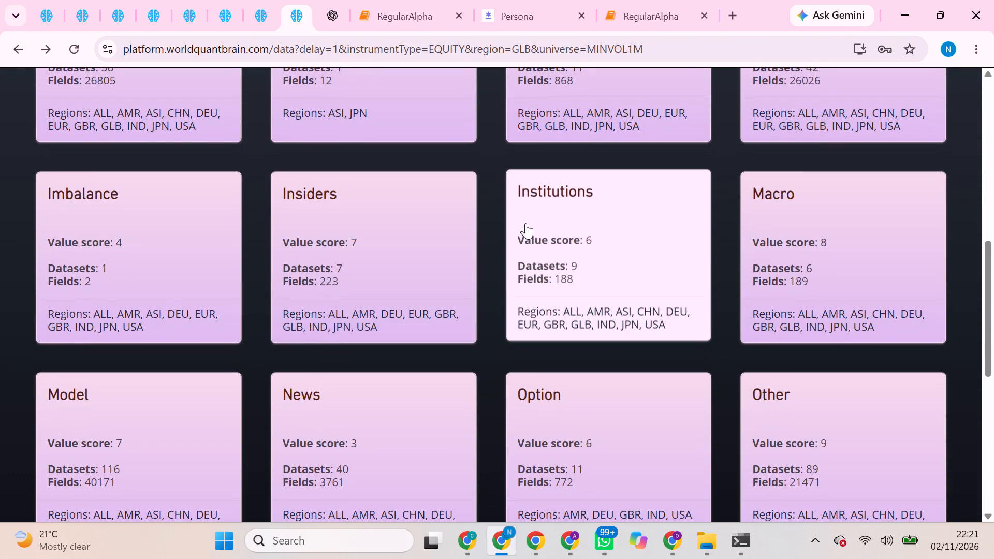
pyautogui.click(804, 246)
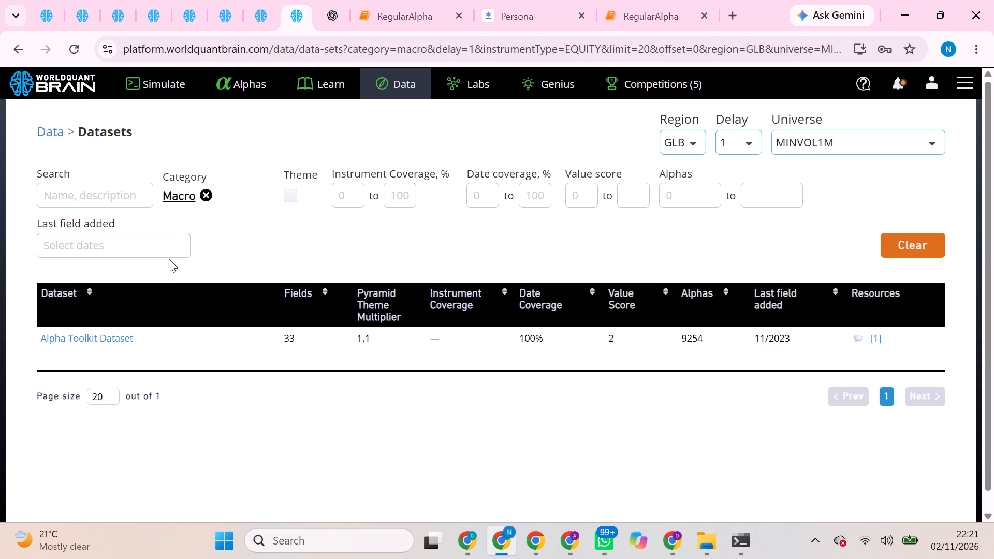
pyautogui.click(172, 337)
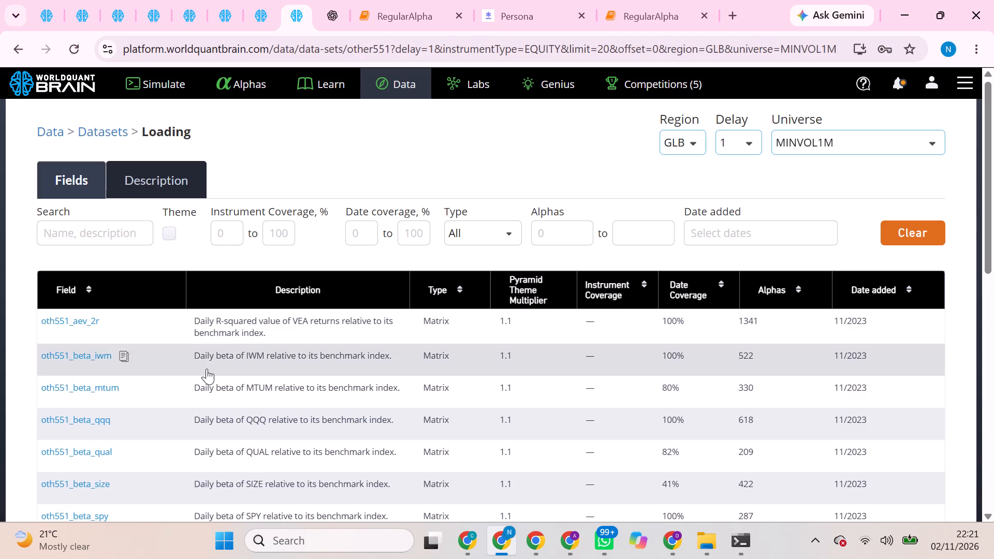
pyautogui.click(185, 176)
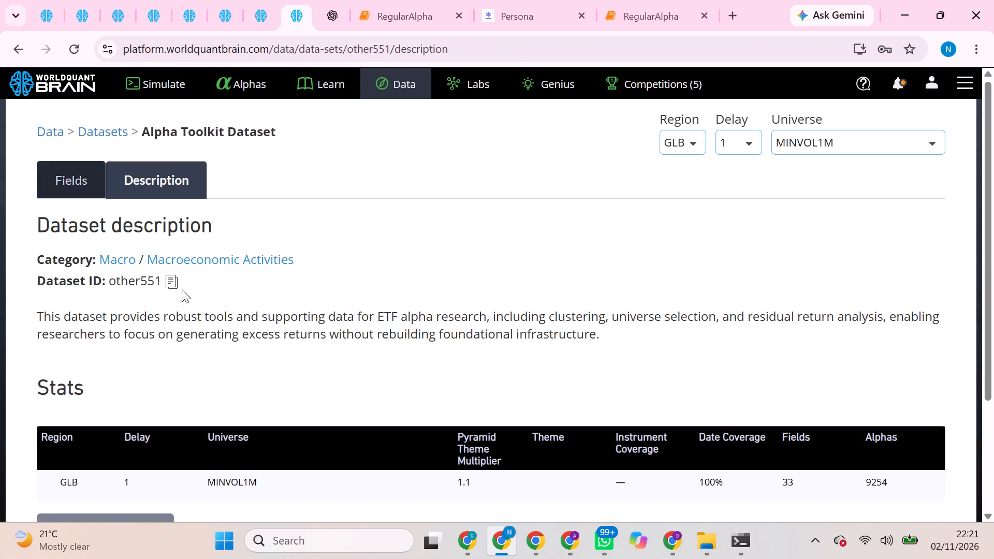
pyautogui.click(169, 279)
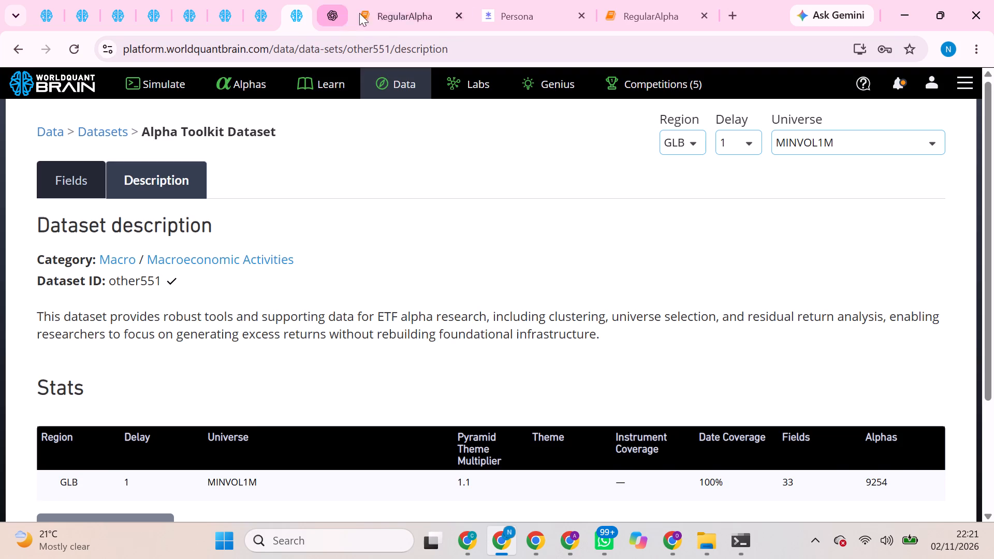
# Set the dataset in the RegularAlpha notebook's primary simulation parameters to other551.
pyautogui.click(368, 6)
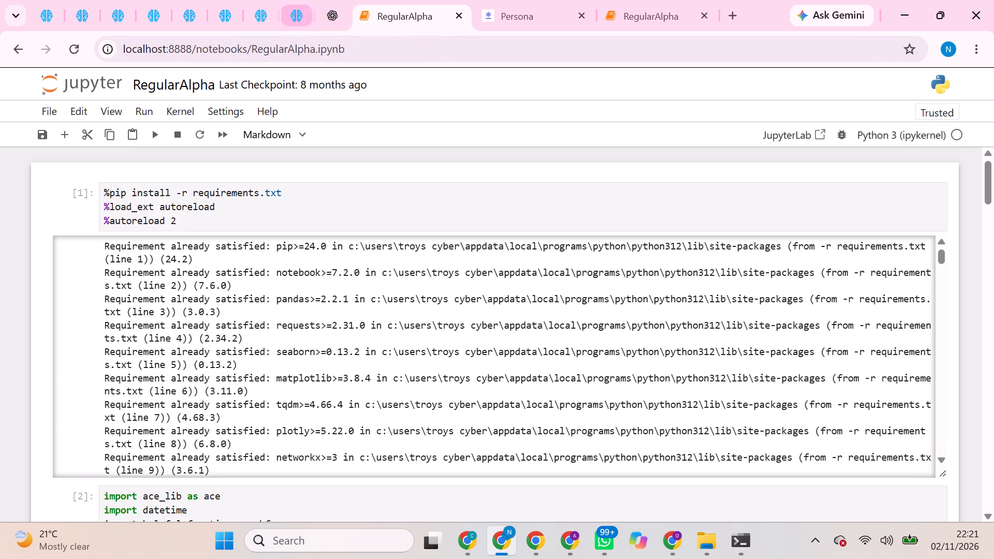
pyautogui.scroll(-3, 438, 515)
pyautogui.scroll(2, 379, 423)
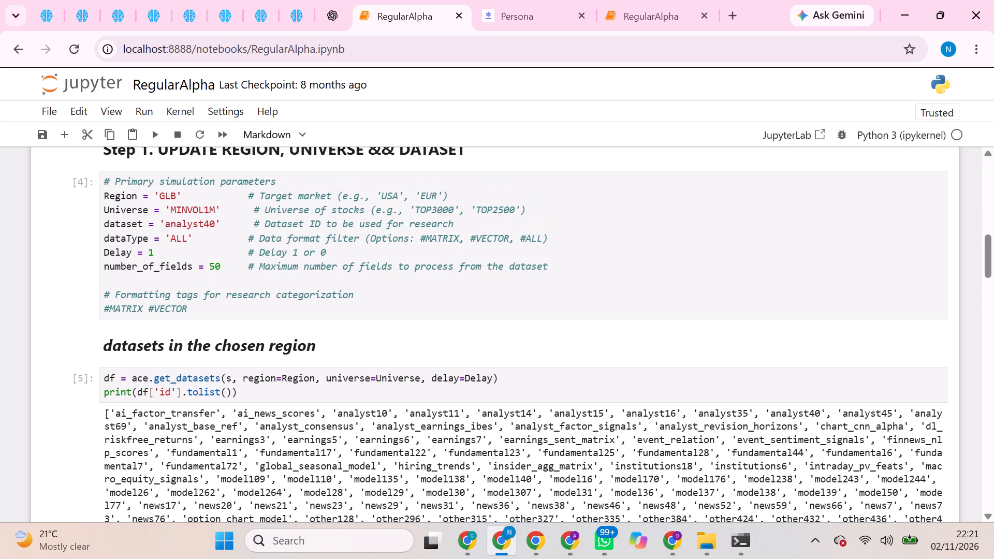
pyautogui.doubleClick(202, 229)
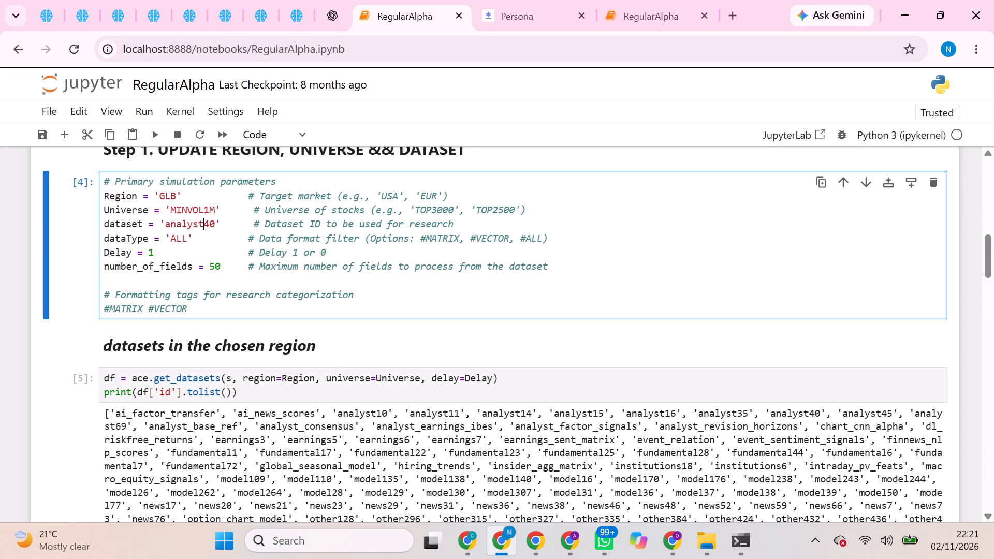
pyautogui.hotkey('ctrl', 'v')
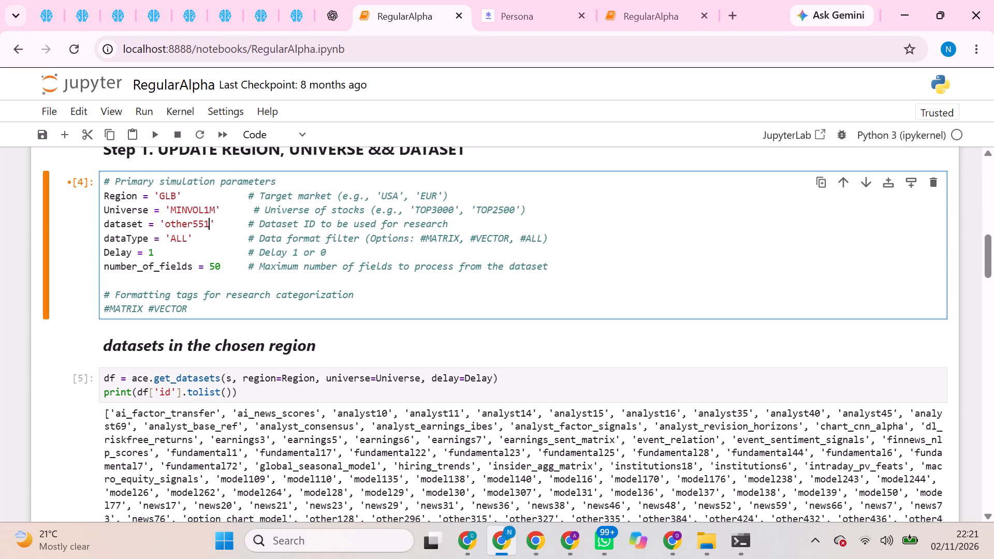
# Restart the RegularAlpha notebook's kernel and run all cells.
pyautogui.click(180, 111)
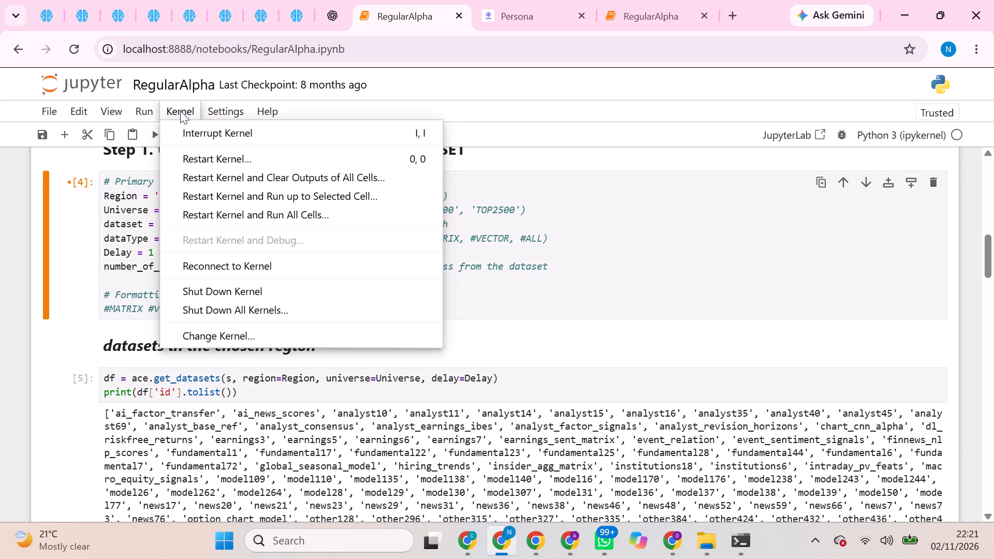
pyautogui.click(277, 211)
pyautogui.click(626, 328)
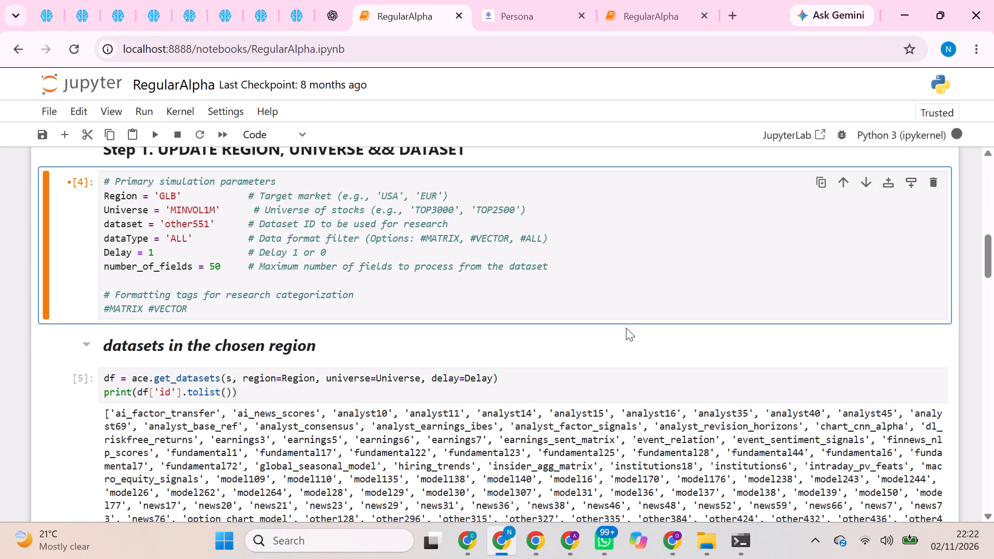
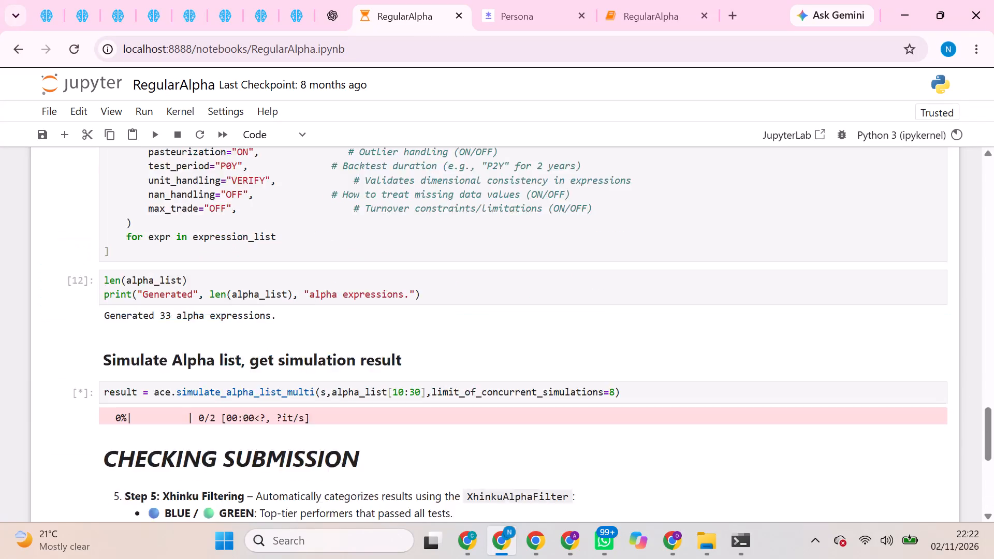
# Change the alpha_list slice in the RegularAlpha notebook's simulate_alpha_list_multi call to [0:20].
pyautogui.scroll(-1, 703, 253)
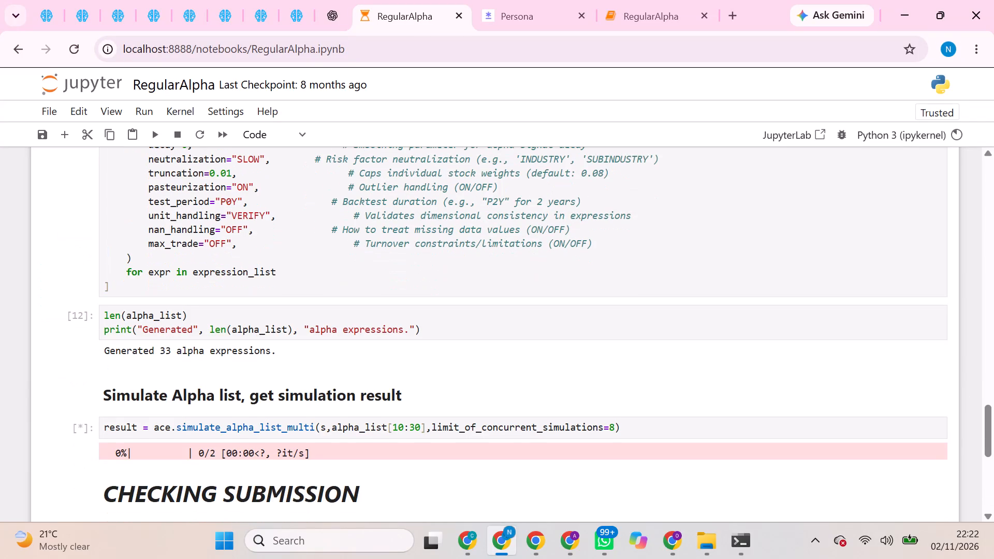
pyautogui.click(399, 423)
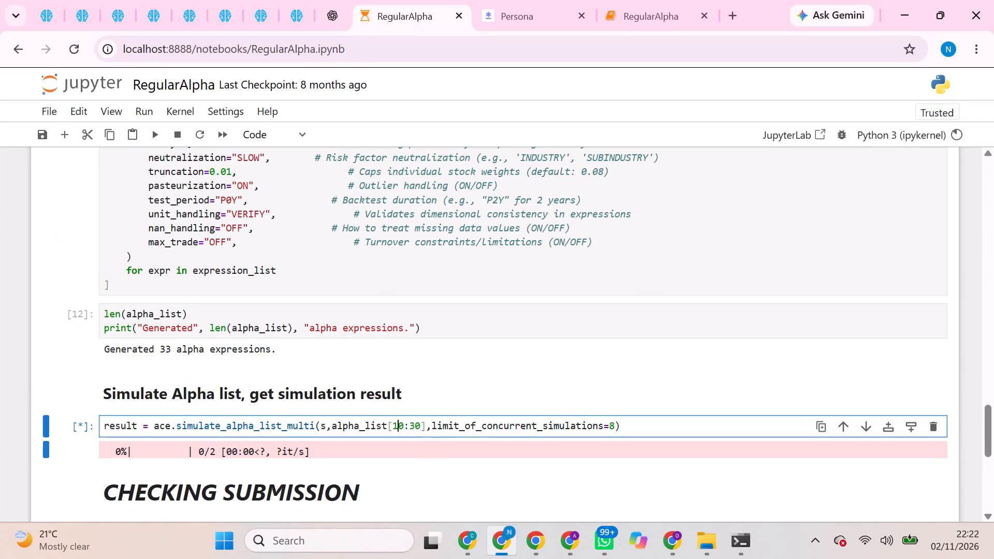
pyautogui.press('BackSpace')
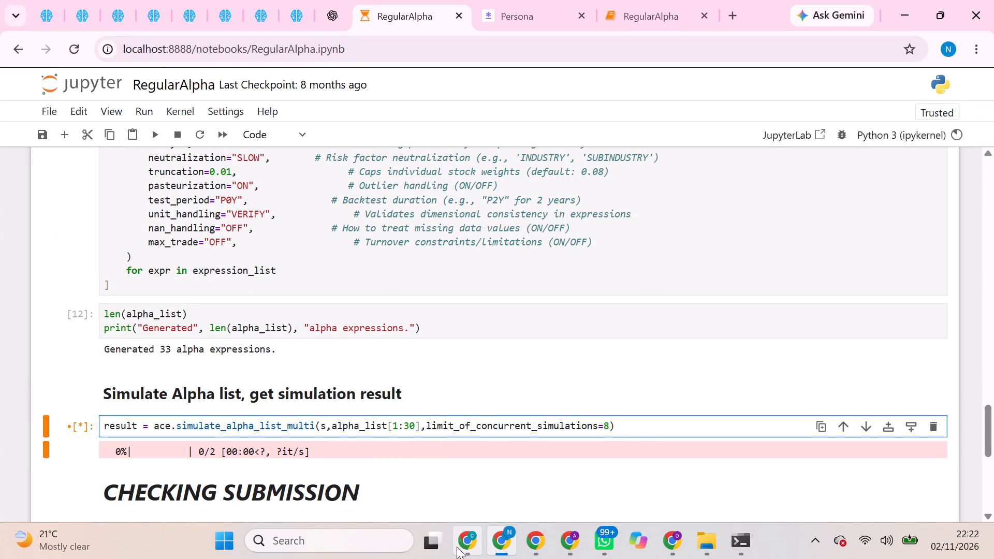
pyautogui.press('BackSpace')
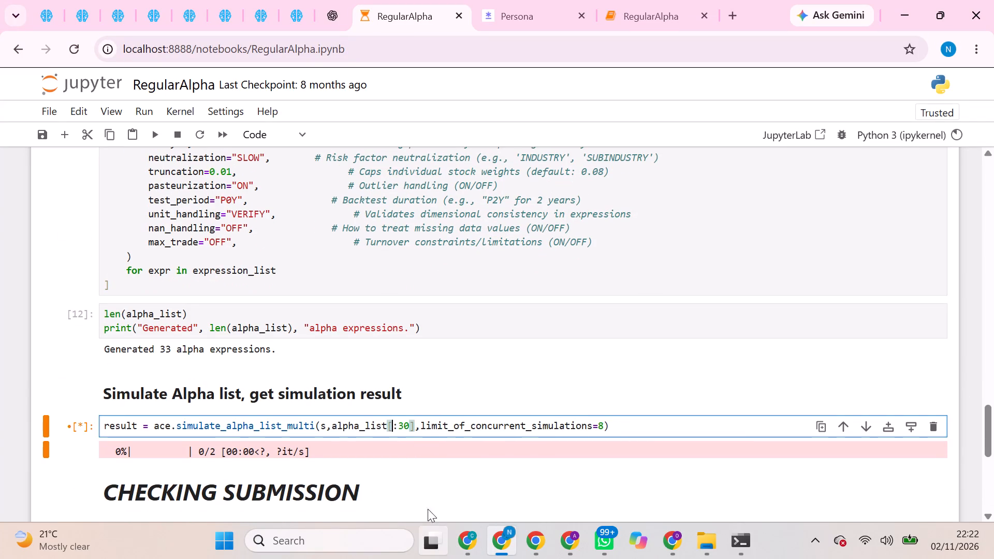
pyautogui.click(405, 421)
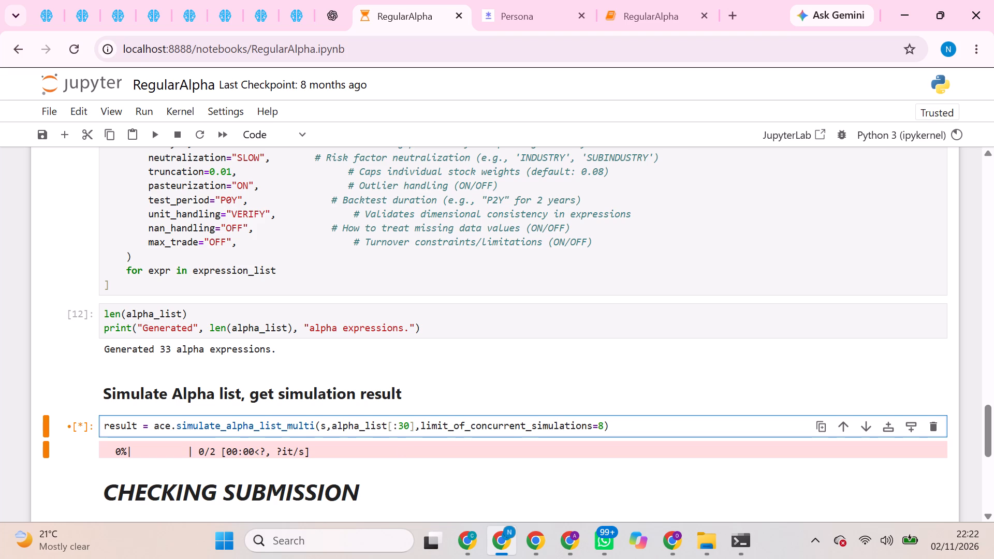
pyautogui.press('BackSpace')
pyautogui.press('2')
pyautogui.click(396, 425)
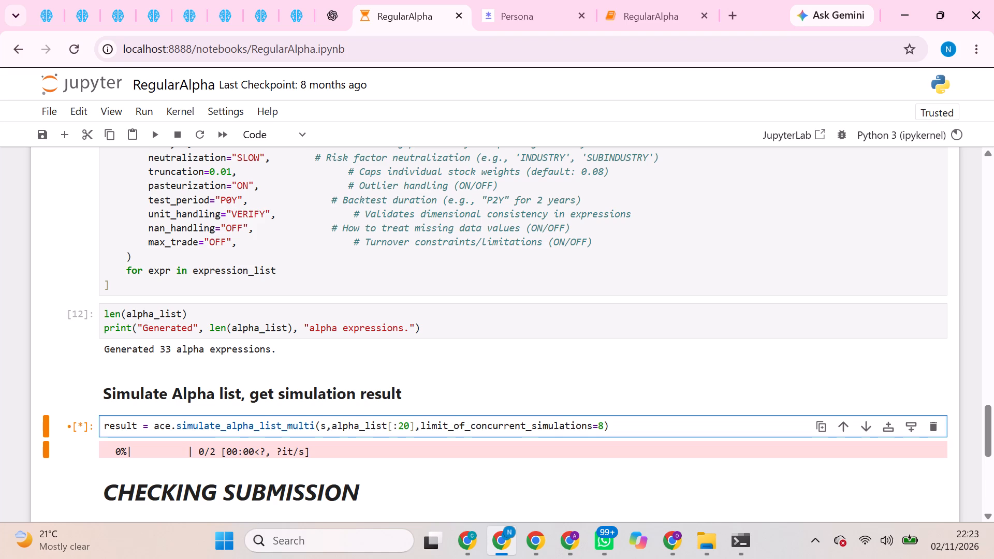
pyautogui.click(390, 428)
pyautogui.click(390, 428)
pyautogui.press('0')
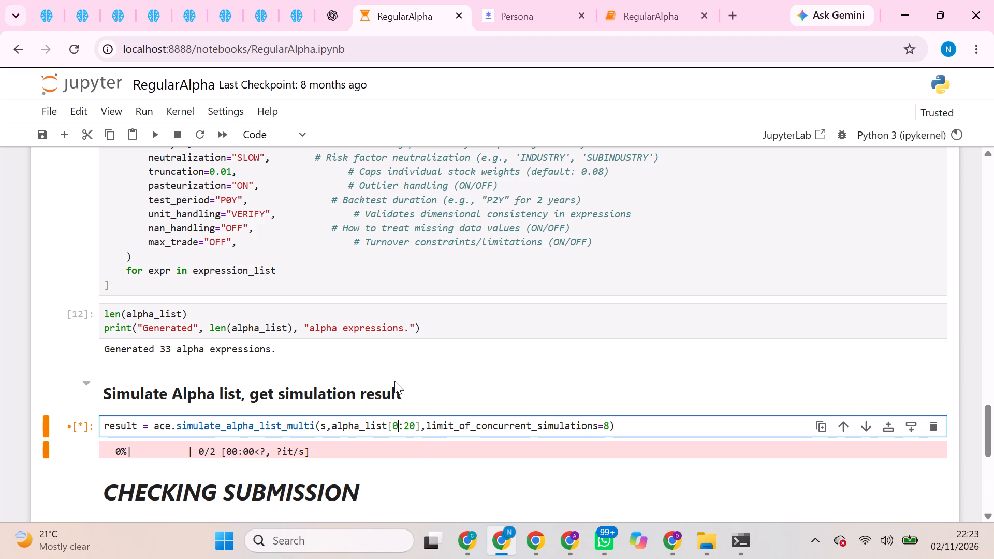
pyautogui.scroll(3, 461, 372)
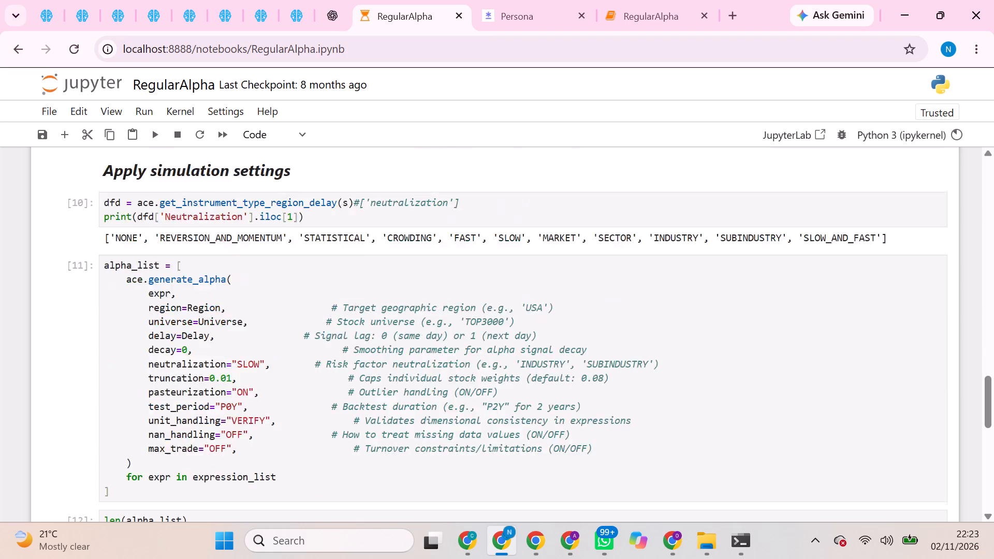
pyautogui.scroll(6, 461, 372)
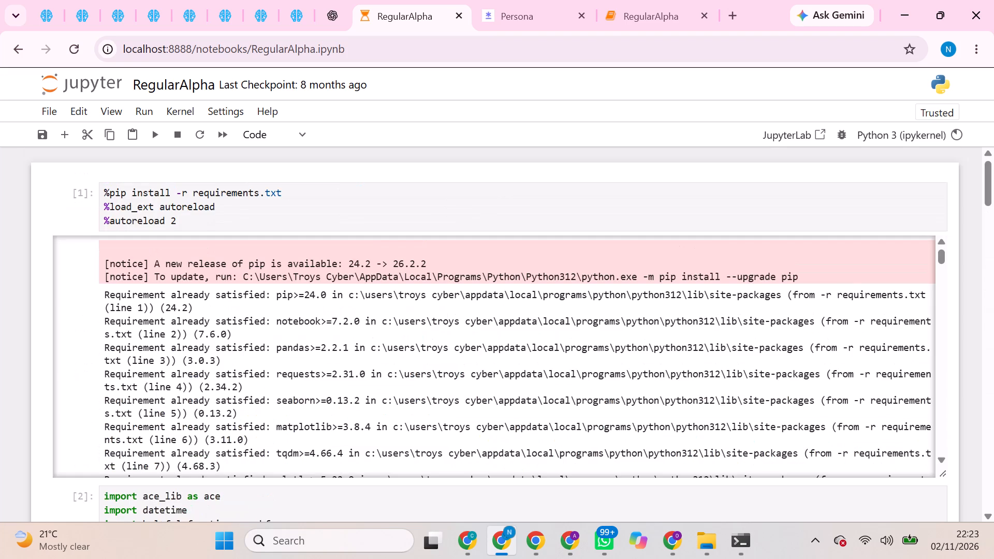
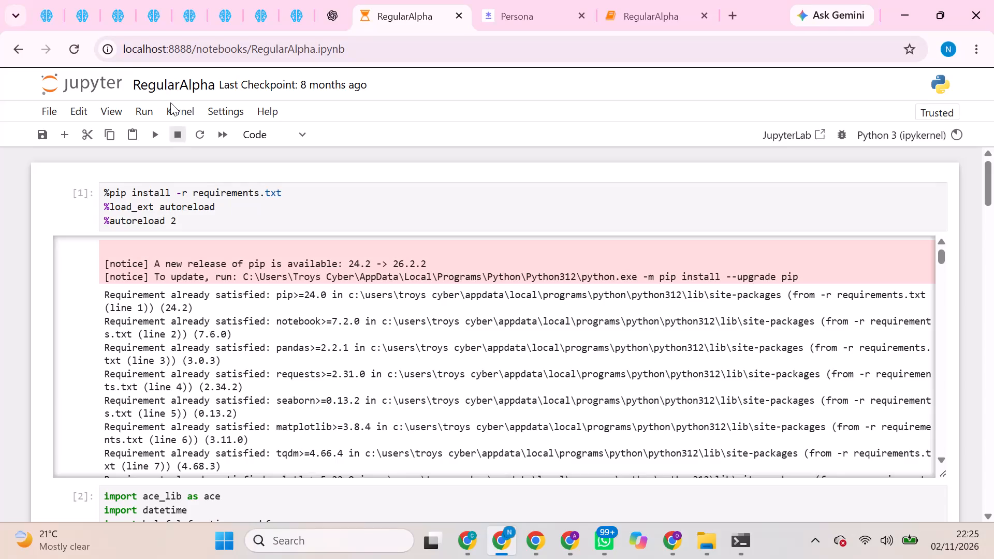
# Check the execution state of the RegularAlpha notebook's cells through to the final XhinkuAlphaFilter cell.
pyautogui.click(301, 492)
pyautogui.scroll(-1, 301, 492)
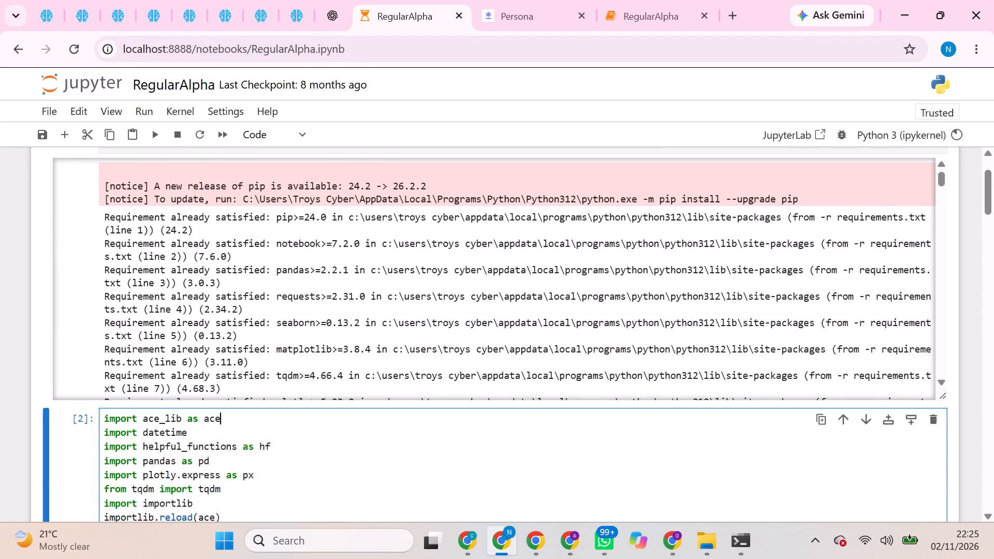
pyautogui.scroll(-5, 301, 492)
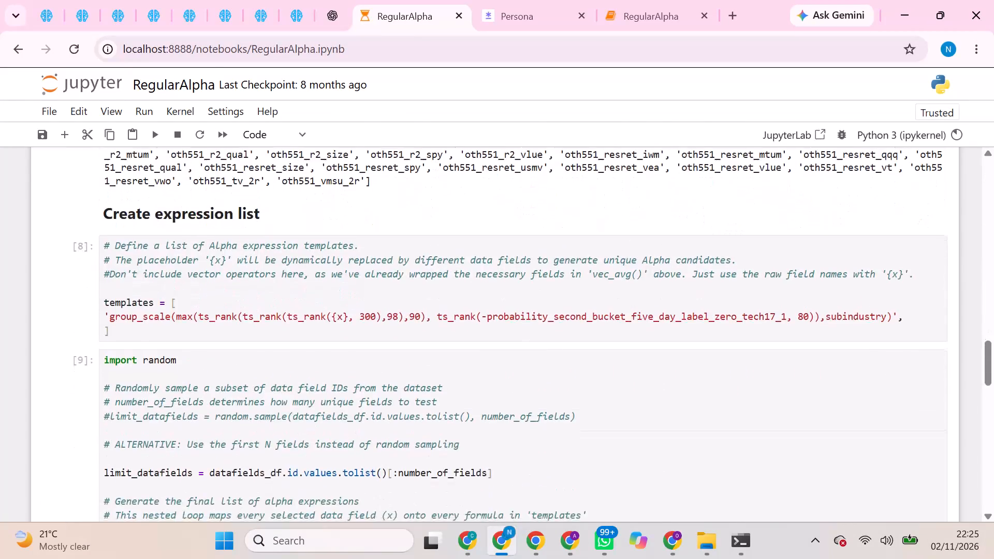
pyautogui.scroll(-3, 301, 492)
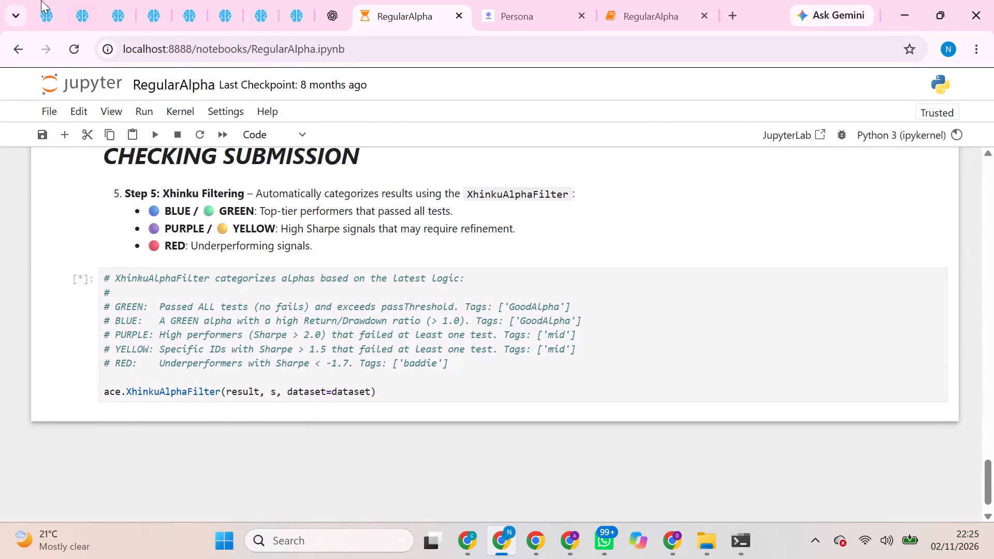
# Return to the unsubmitted alphas list on WorldQuant BRAIN and open the alpha whose ID starts with LLMdkEA.
pyautogui.click(38, 0)
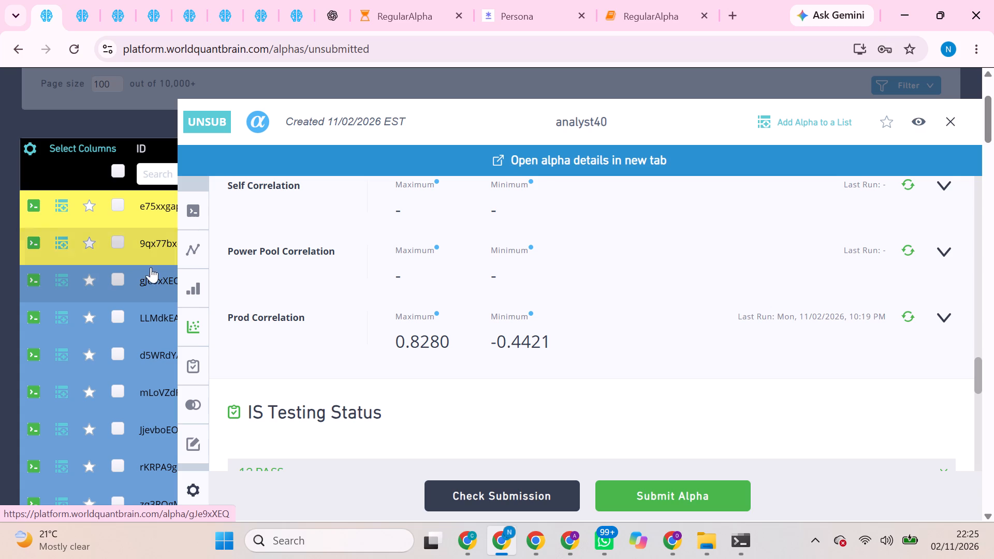
pyautogui.click(152, 311)
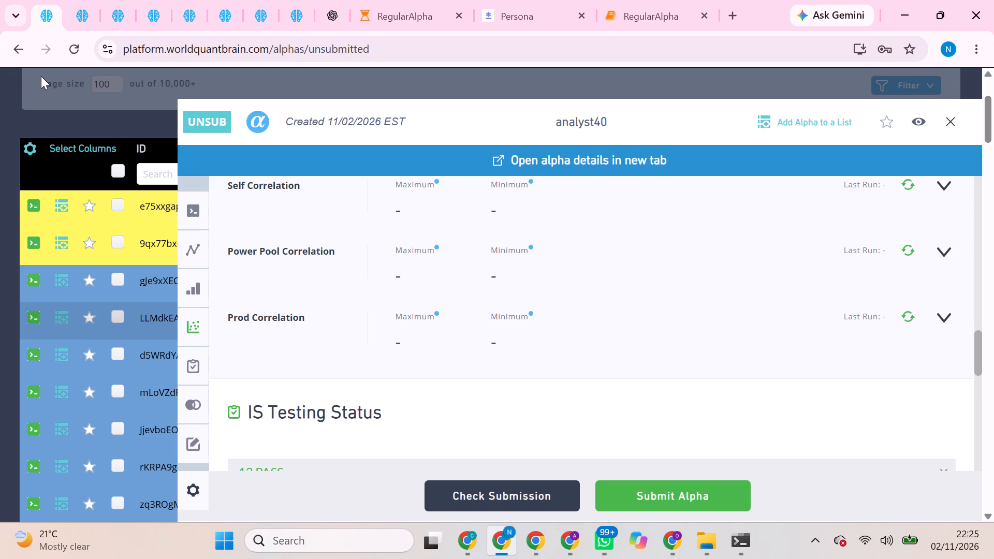
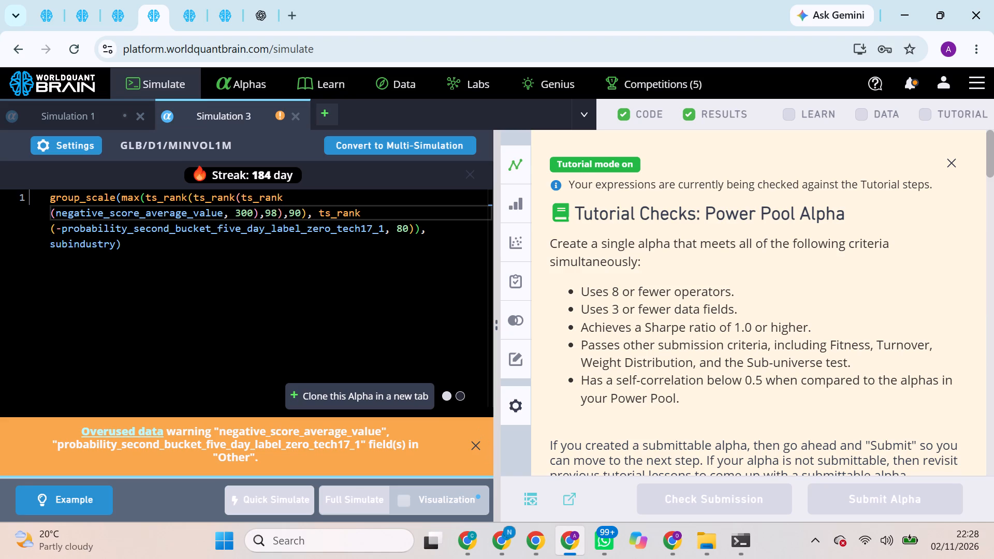
# In the USA/D1/TOP3000 super simulation, dismiss the tutorial checks and run the production correlation and self correlation checks.
pyautogui.click(109, 0)
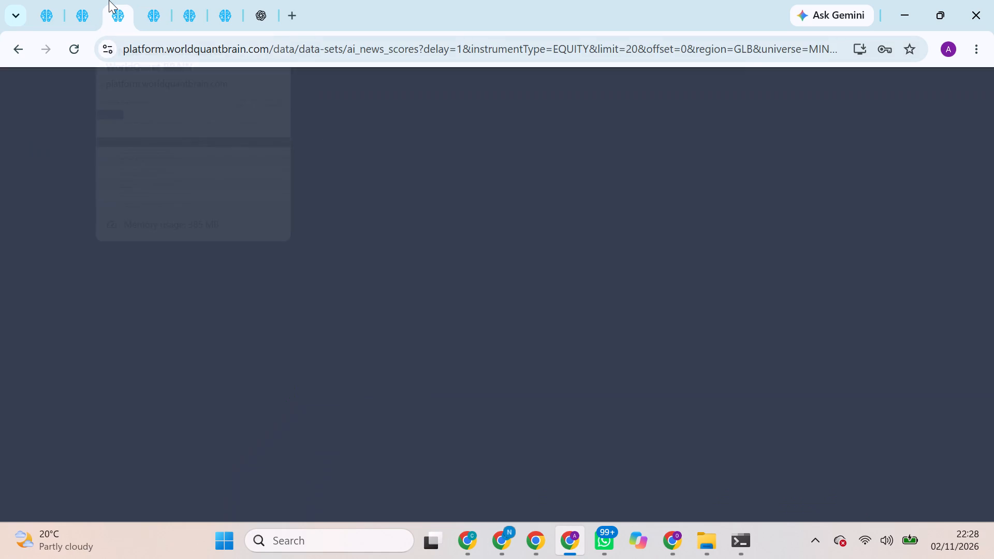
pyautogui.click(89, 0)
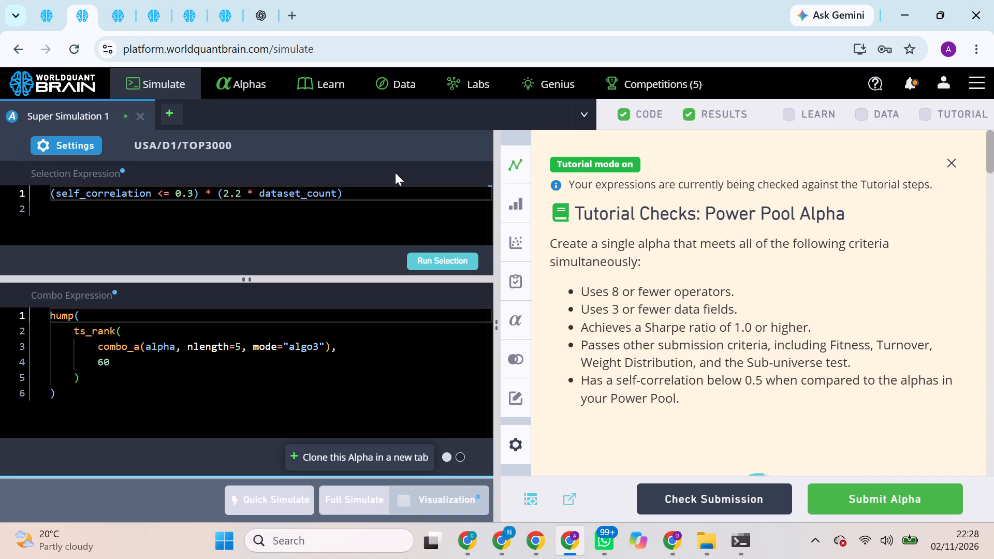
pyautogui.click(955, 165)
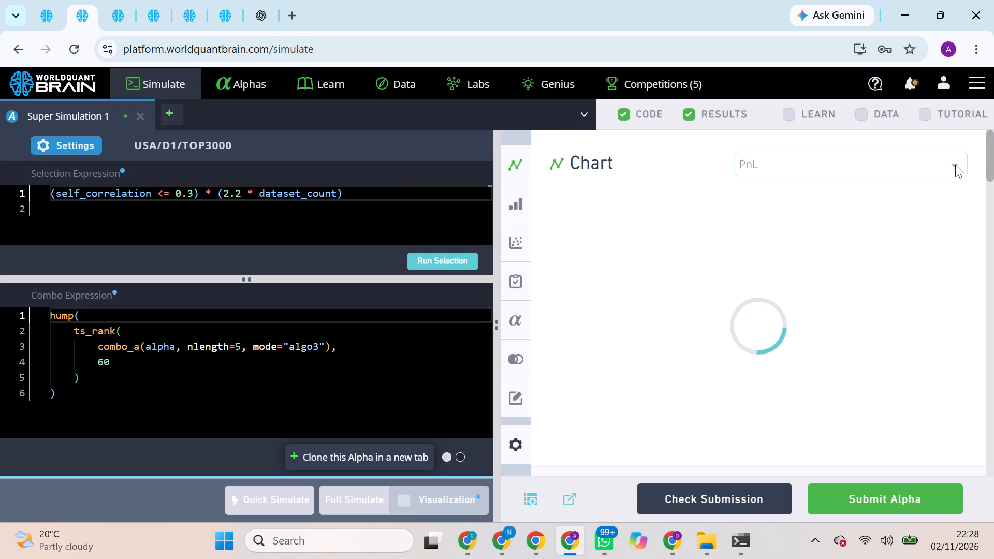
pyautogui.scroll(-3, 834, 336)
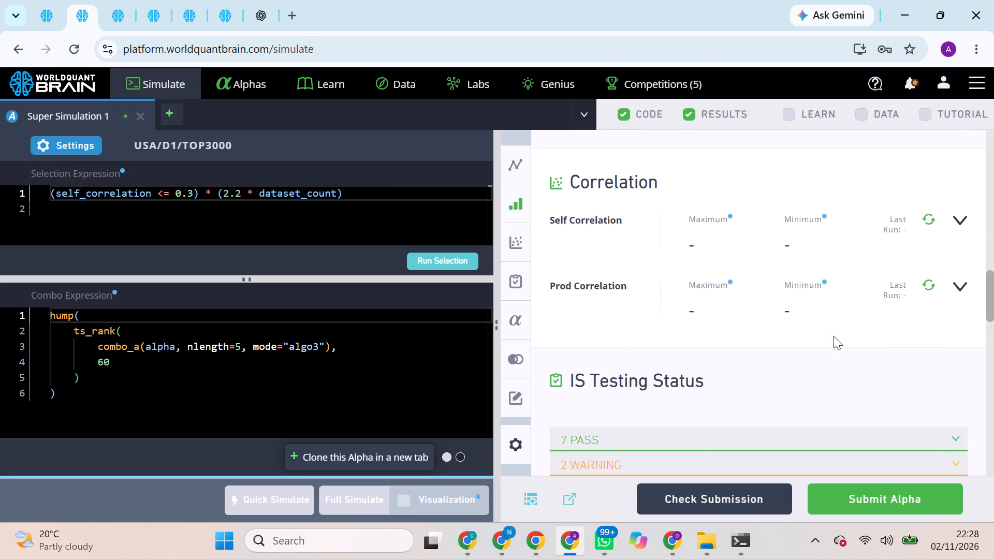
pyautogui.click(928, 286)
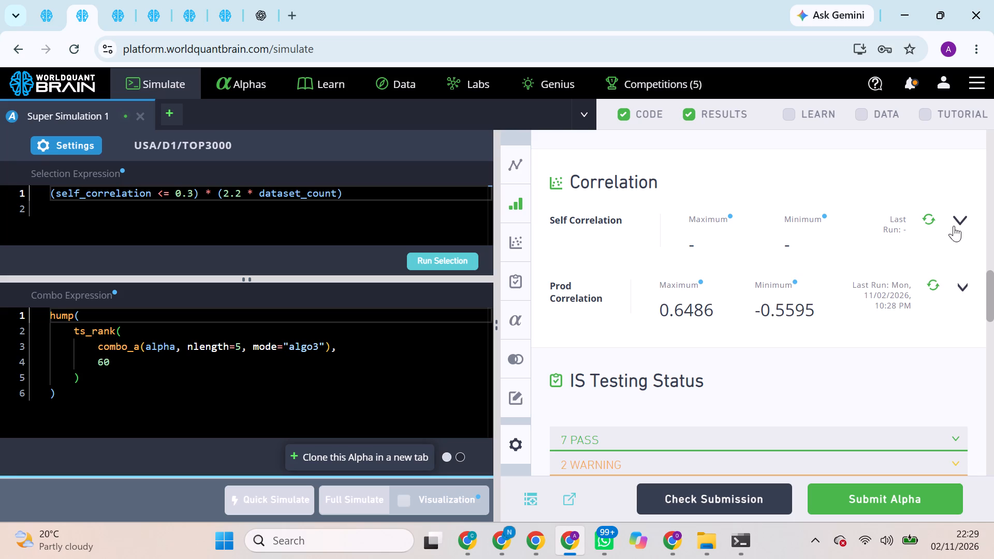
pyautogui.click(927, 219)
# Mark the USA/D1/TOP3000 SuperAlpha with the yellow color in its properties.
pyautogui.scroll(-1, 833, 437)
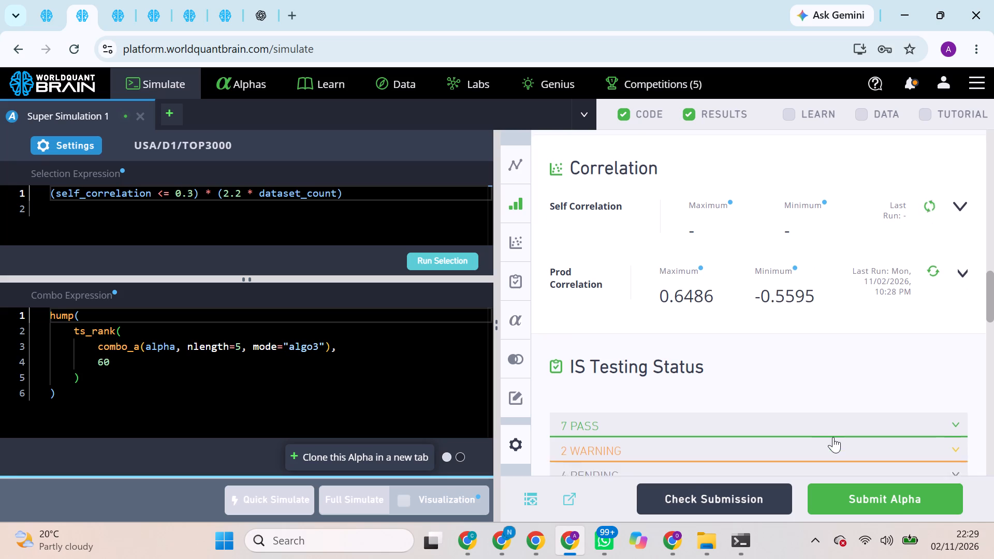
pyautogui.scroll(-3, 833, 437)
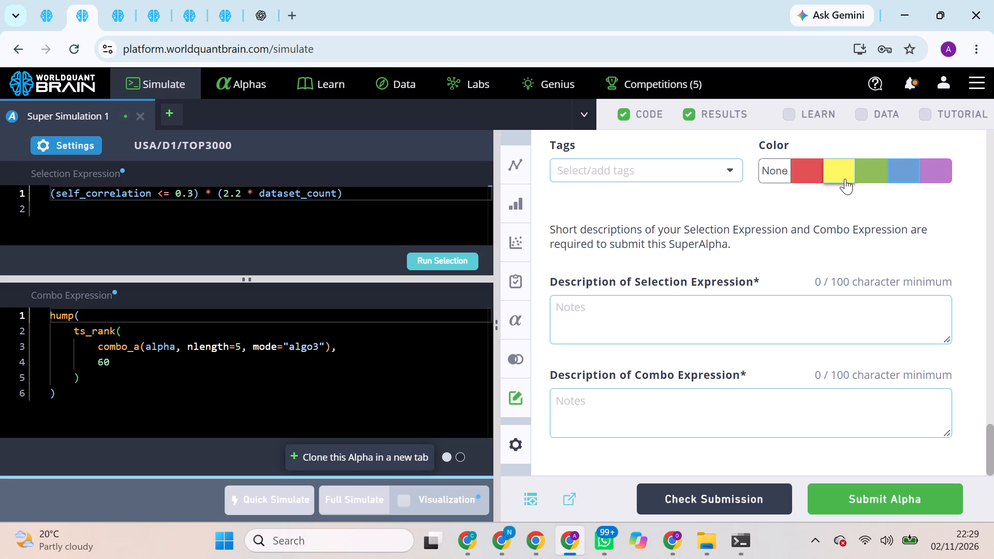
pyautogui.click(845, 179)
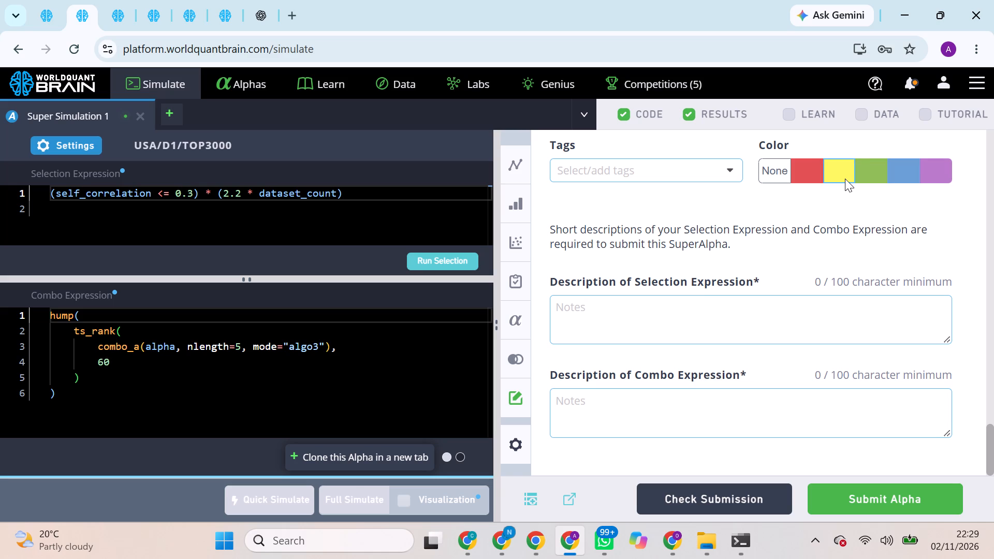
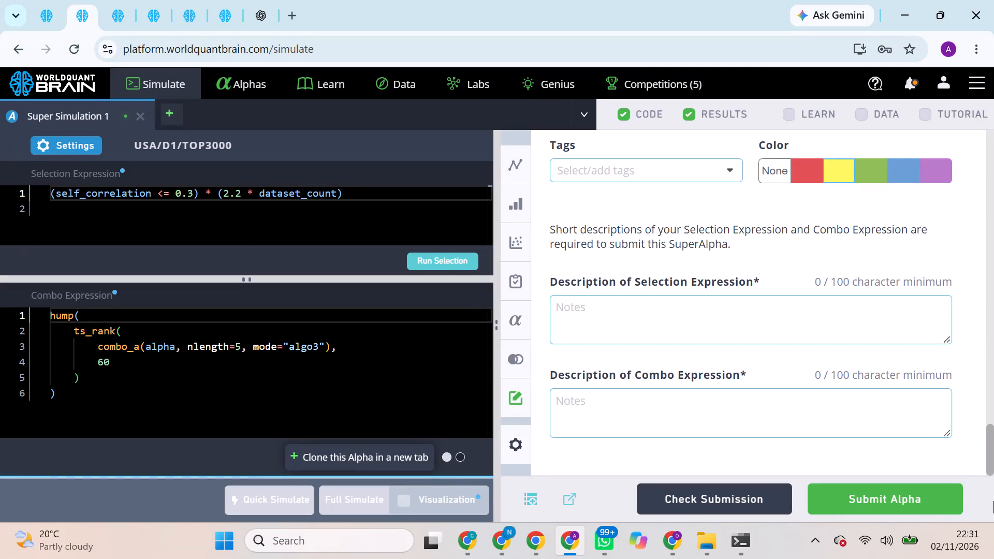
# Switch to the other Chrome profile's window and check the simulation cell in the first RegularAlpha notebook and the first two BRAIN pages.
pyautogui.click(510, 535)
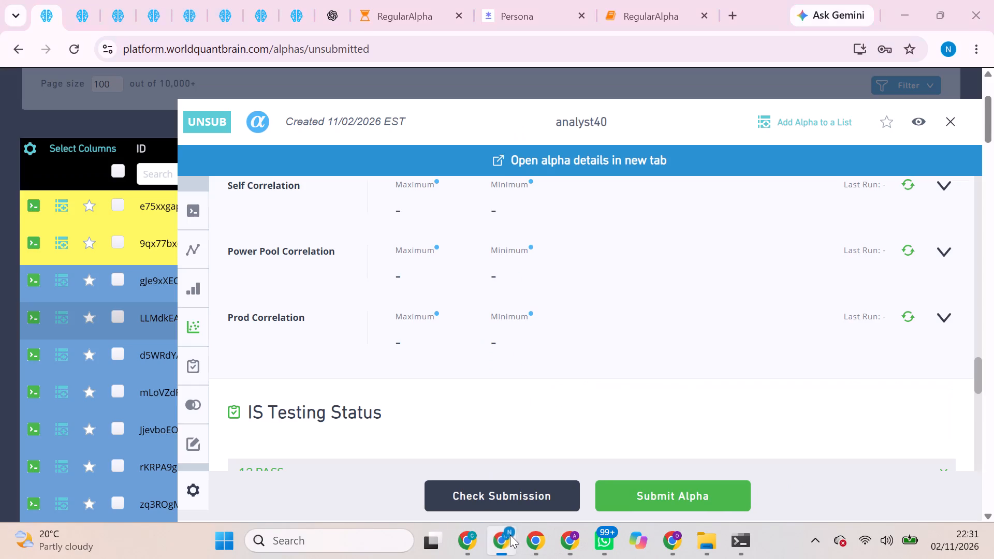
pyautogui.click(383, 17)
pyautogui.scroll(2, 389, 218)
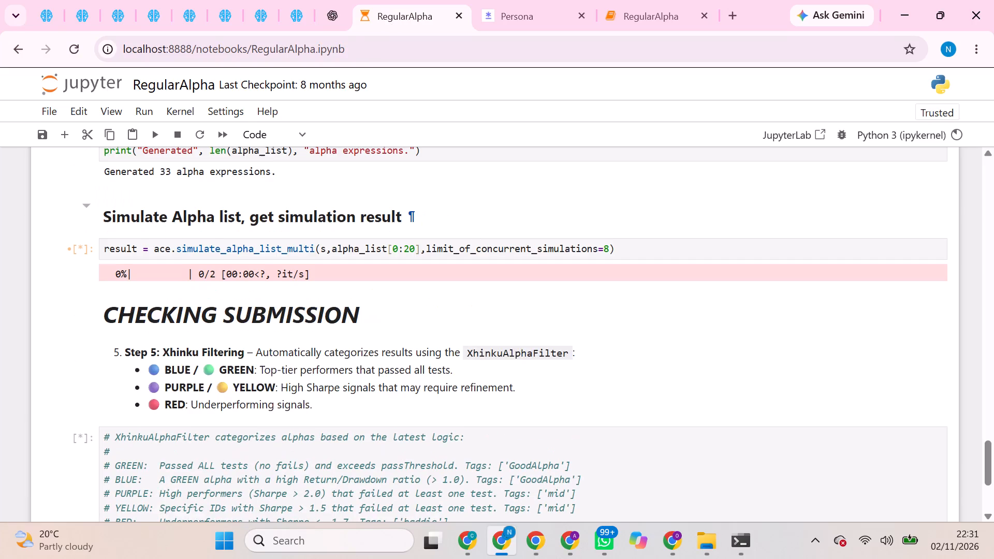
pyautogui.click(59, 0)
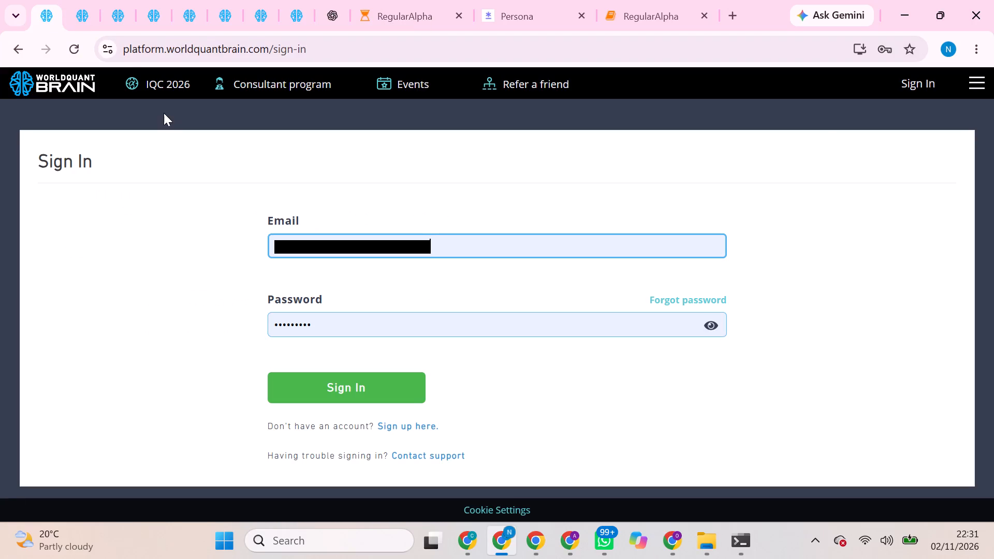
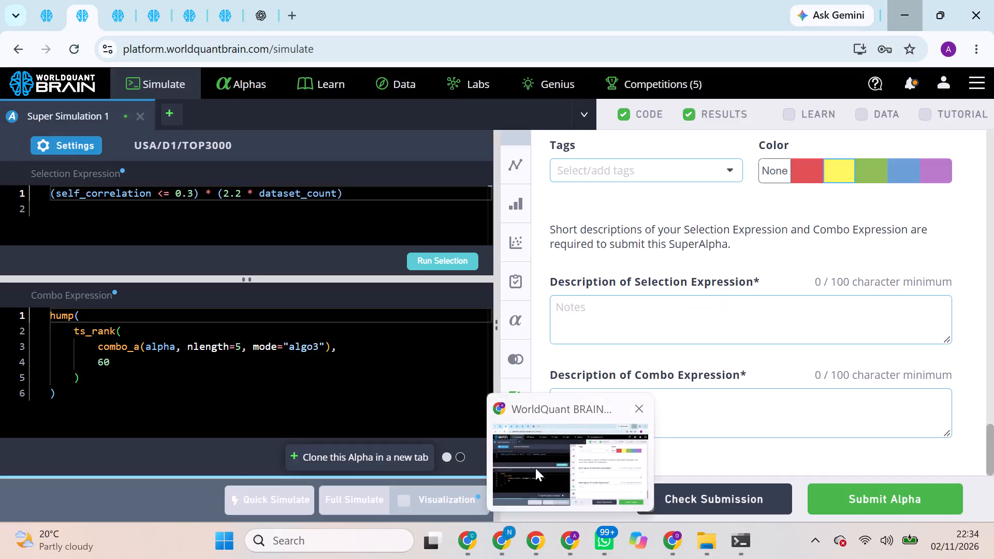
# Go back to the first BRAIN page to view the SuperAlpha simulation's PnL chart.
pyautogui.click(61, 0)
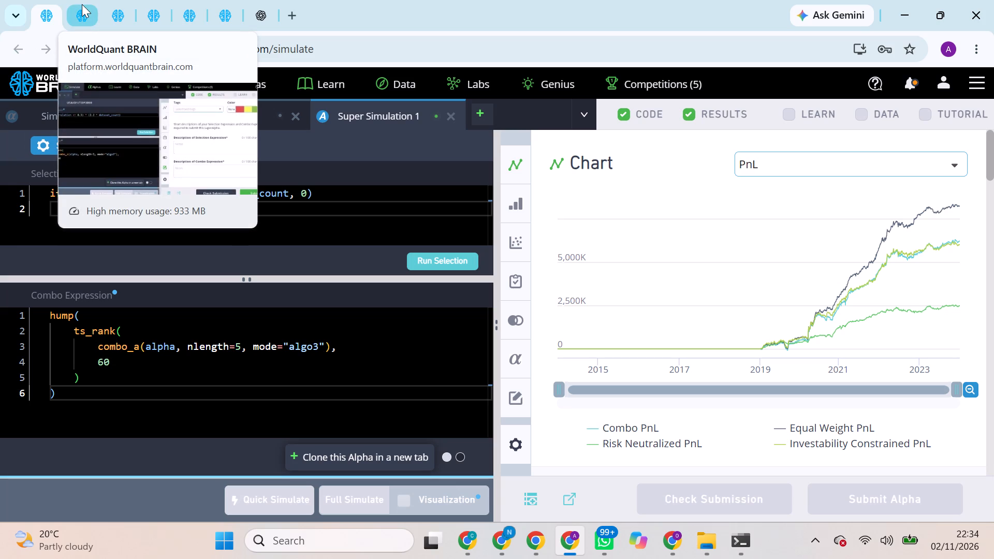
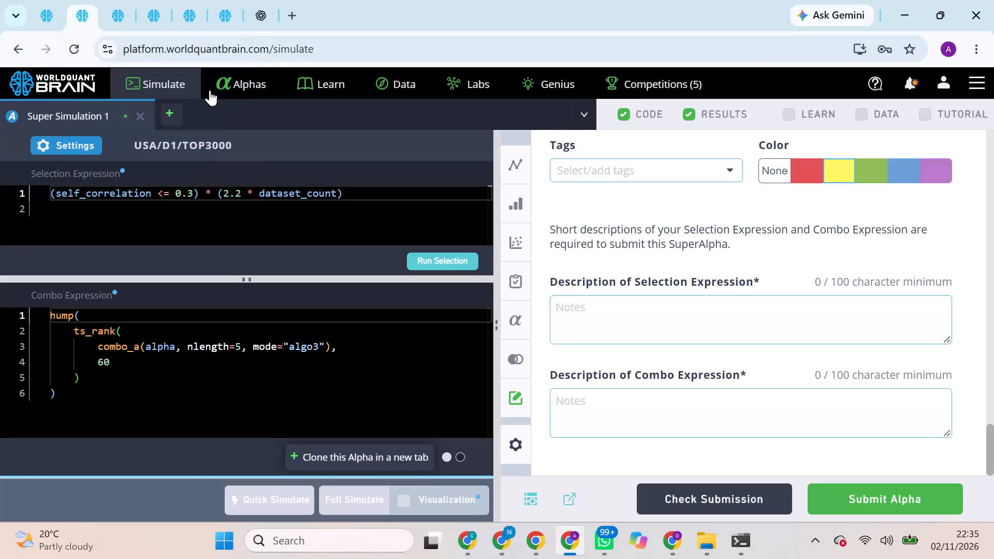
# Run the Prod Correlation check for the USA/D1/TOP3000 SuperAlpha.
pyautogui.scroll(4, 755, 230)
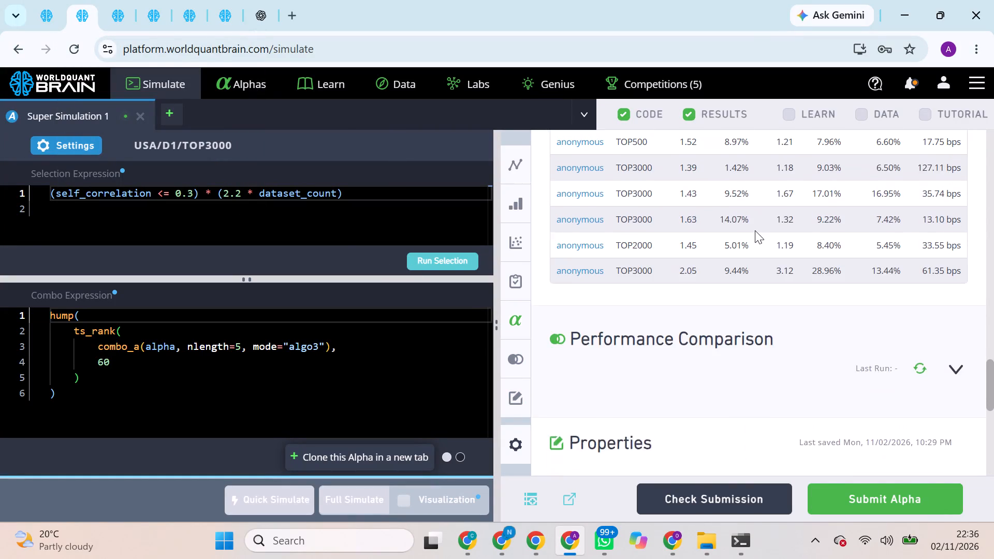
pyautogui.scroll(3, 755, 230)
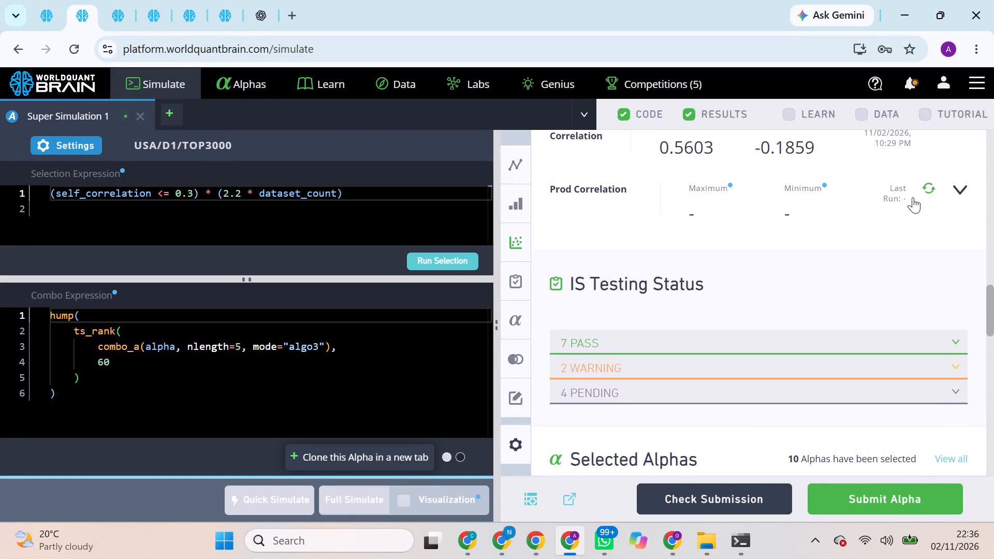
pyautogui.scroll(2, 738, 199)
pyautogui.scroll(1, 783, 316)
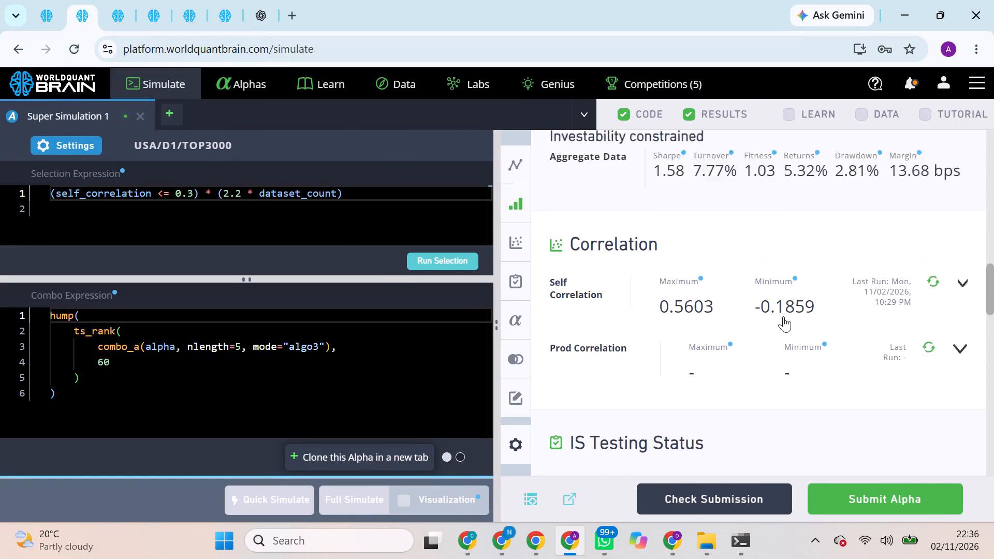
pyautogui.scroll(1, 783, 316)
pyautogui.scroll(-1, 783, 316)
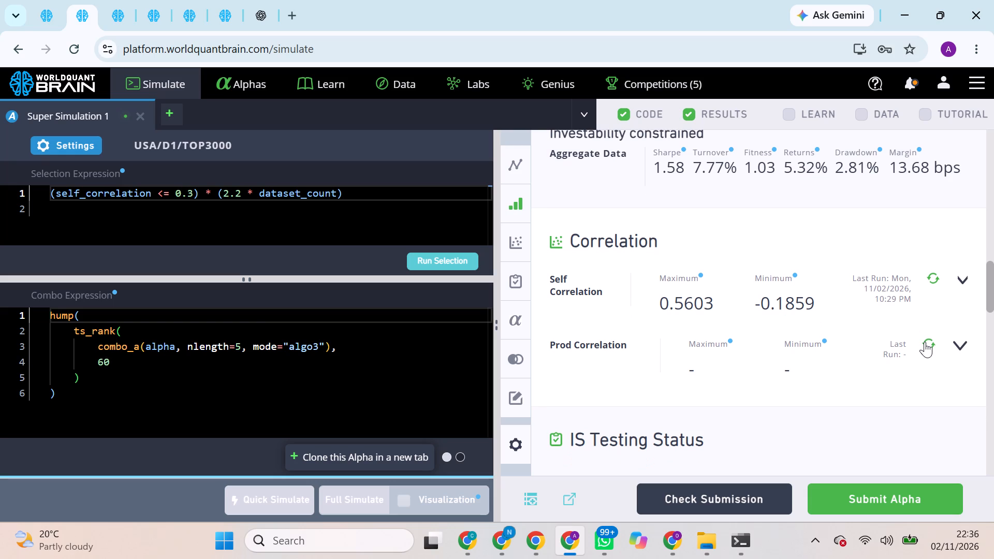
pyautogui.click(925, 342)
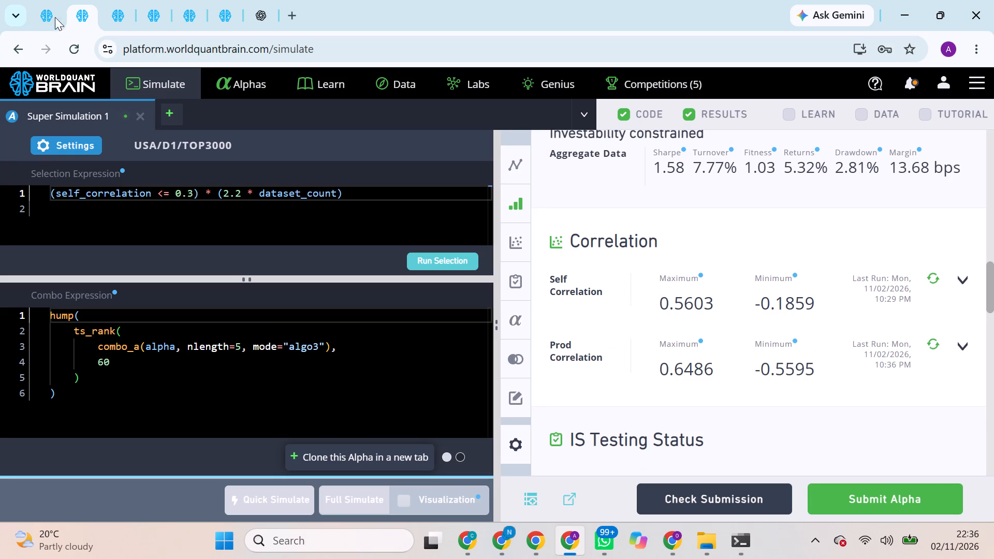
# Switch to the profile performance page and open the Data category overview from there.
pyautogui.click(55, 4)
pyautogui.click(86, 3)
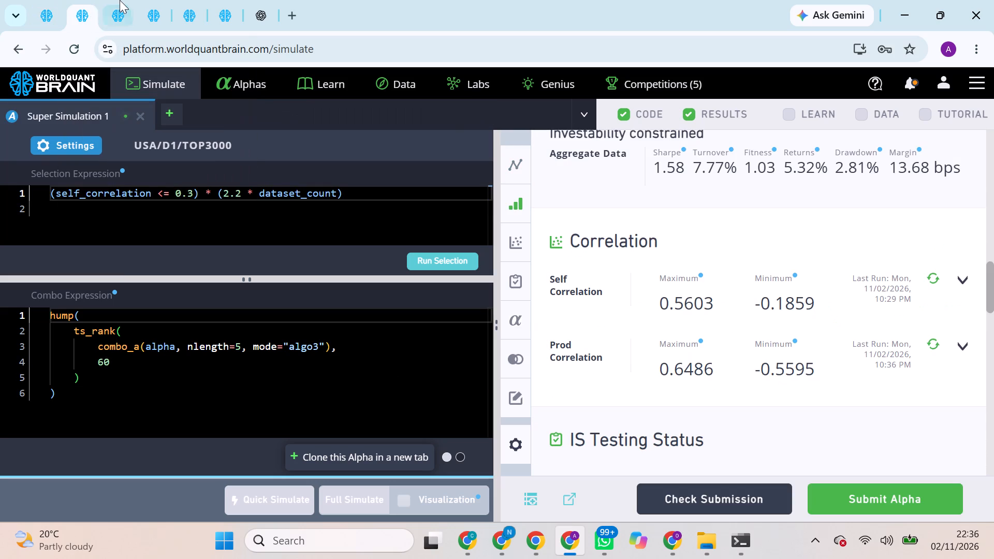
pyautogui.click(122, 0)
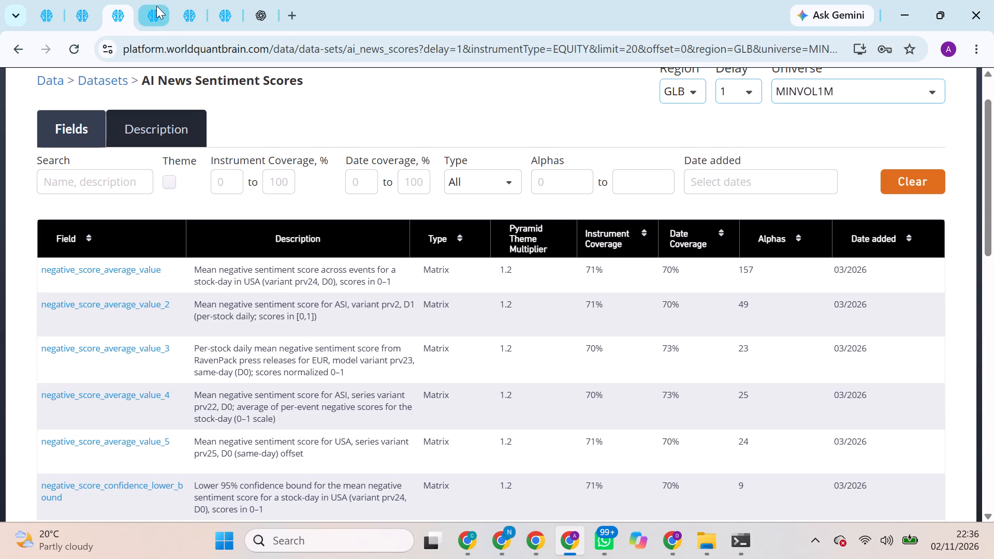
pyautogui.click(156, 6)
pyautogui.click(198, 14)
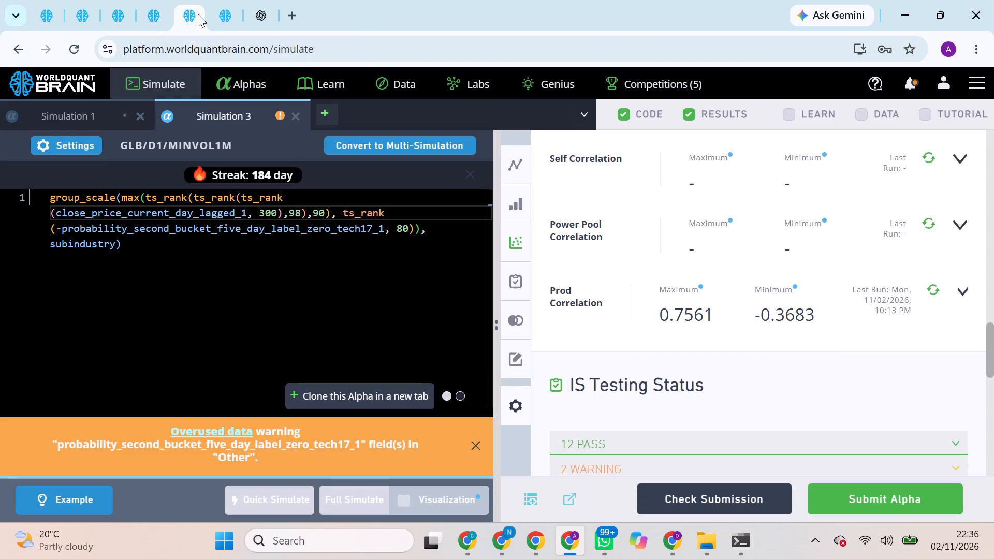
pyautogui.click(237, 1)
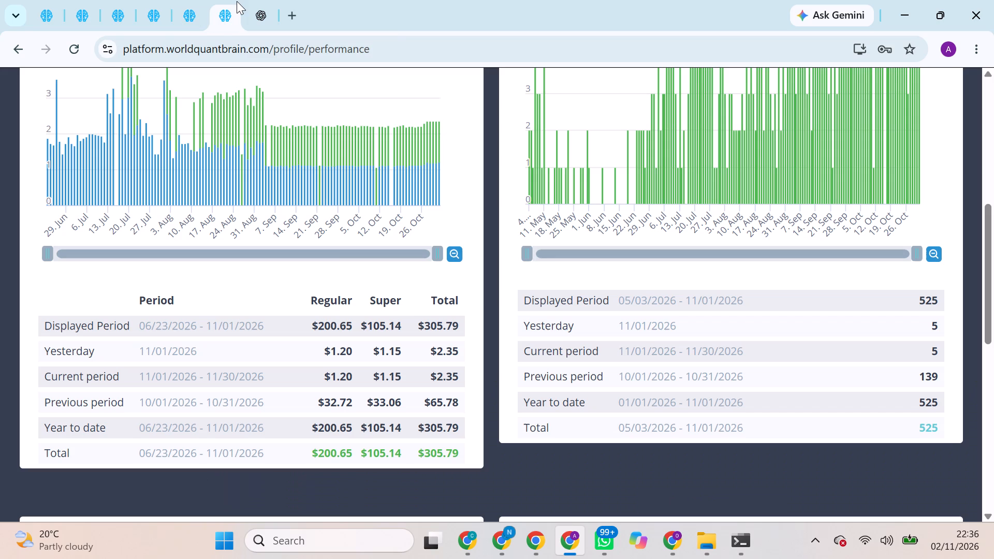
pyautogui.scroll(5, 335, 248)
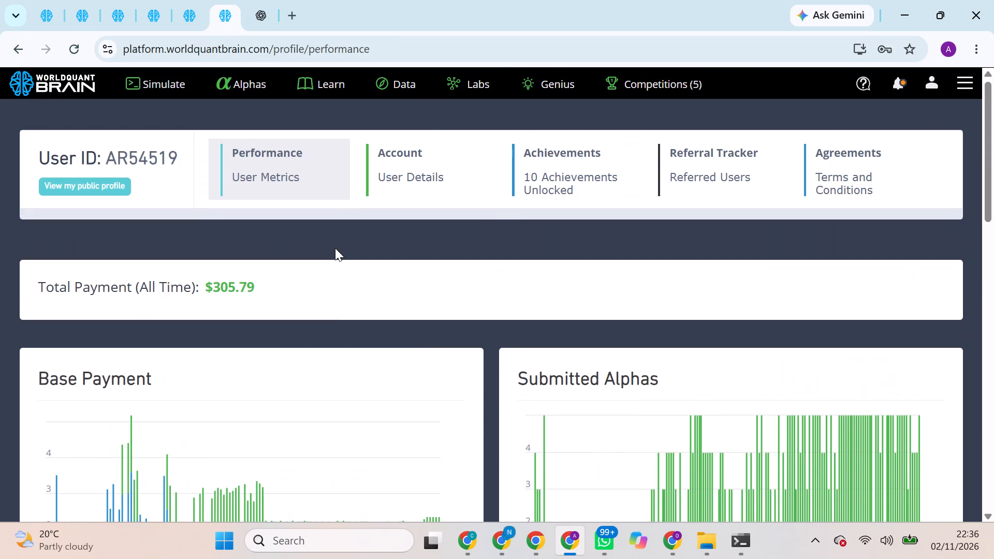
pyautogui.click(407, 84)
# Open the AI Sentiment Score Data dataset from the Sentiment category.
pyautogui.scroll(-2, 532, 293)
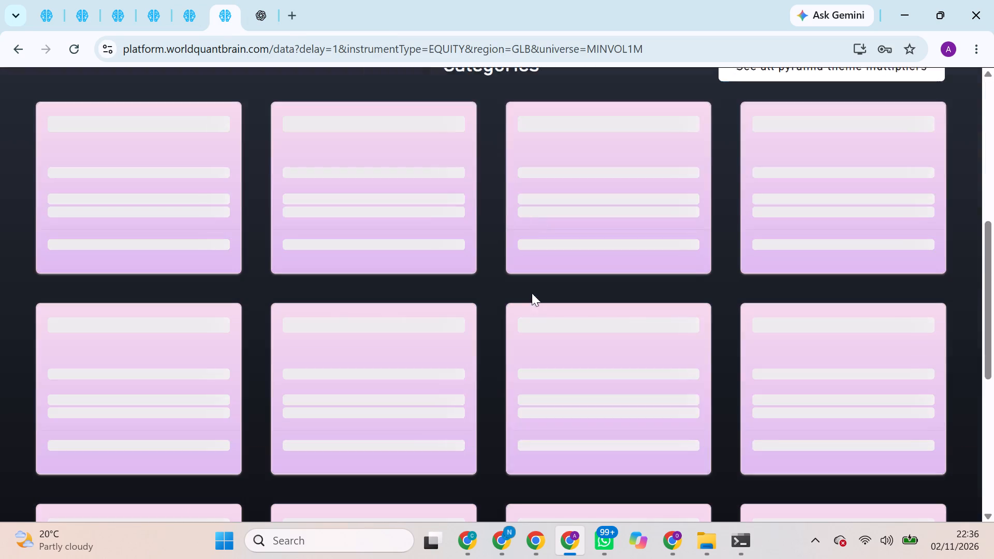
pyautogui.scroll(-4, 532, 293)
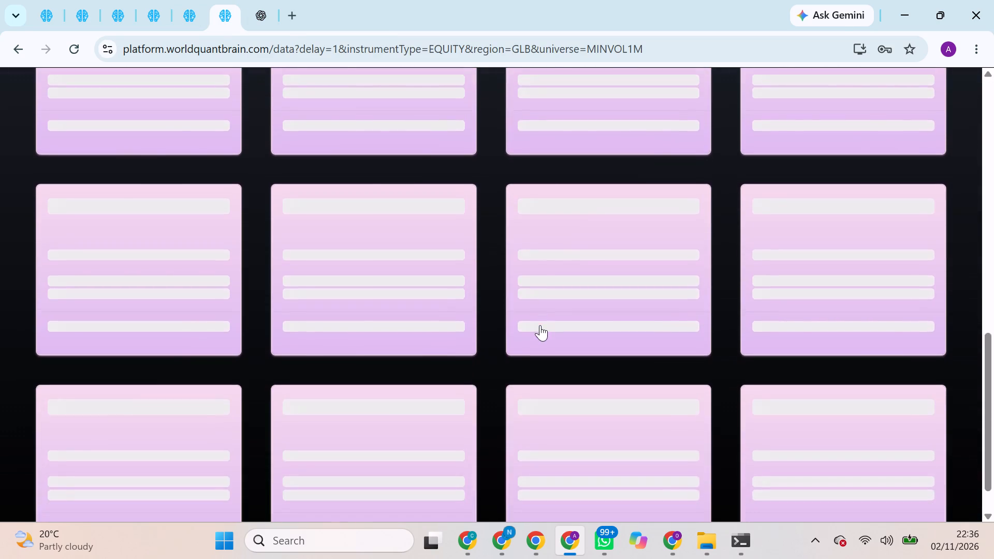
pyautogui.scroll(1, 540, 325)
pyautogui.click(603, 237)
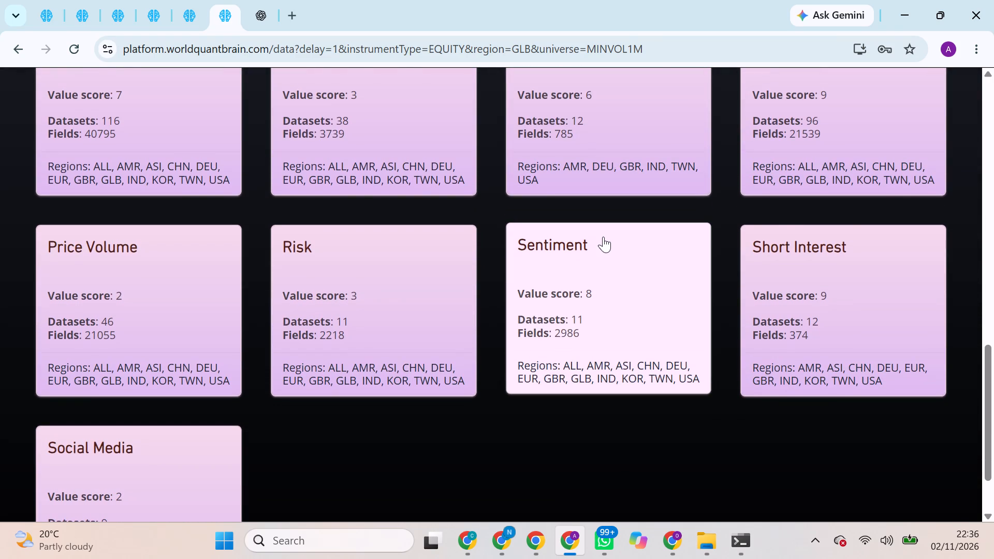
pyautogui.moveTo(603, 237); pyautogui.dragTo(456, 334)
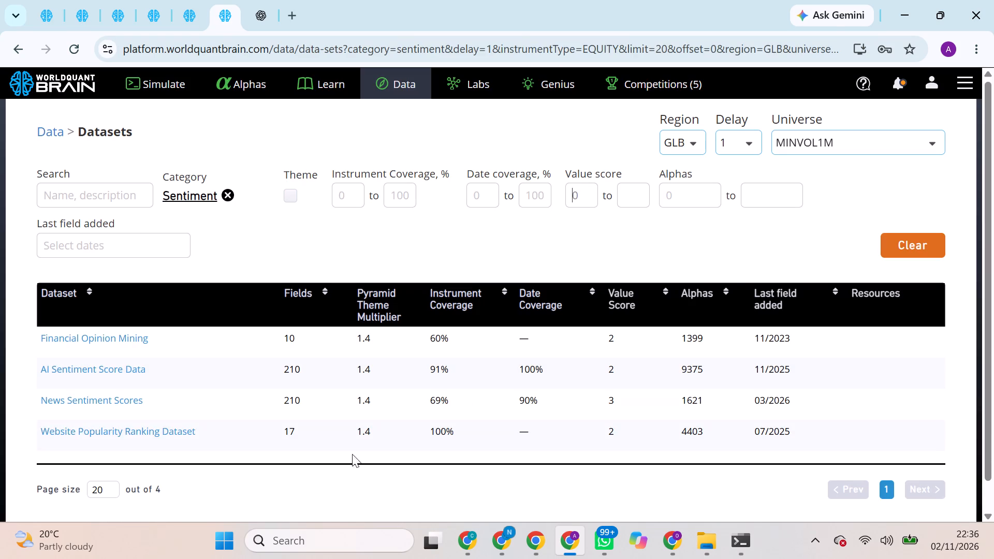
pyautogui.click(333, 372)
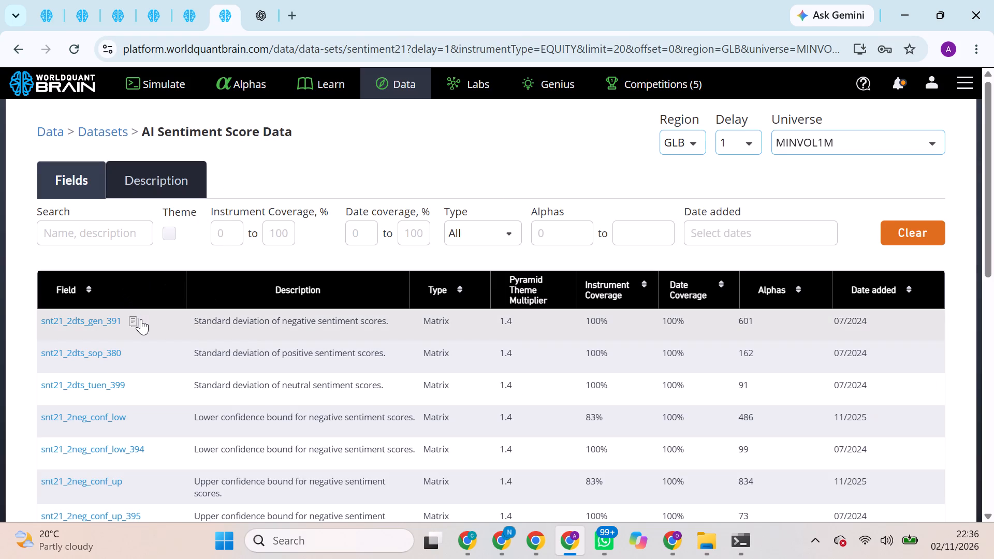
# Replace close_price_current_day_lagged_2 in the GLB/D1/MINVOL1M alpha expression with the copied field snt21_2dts_gen_391 and run a full simulation.
pyautogui.click(141, 319)
pyautogui.click(37, 18)
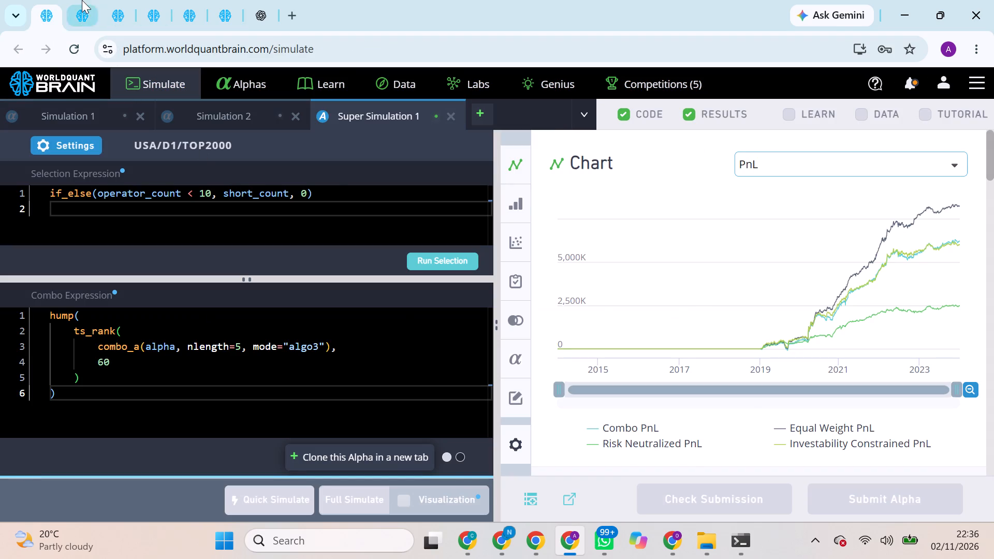
pyautogui.click(82, 0)
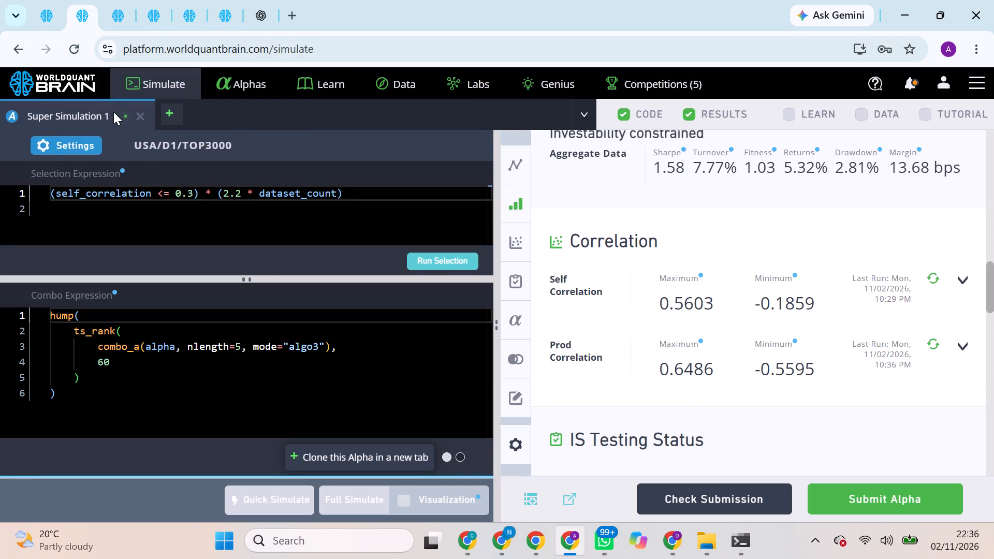
pyautogui.click(118, 15)
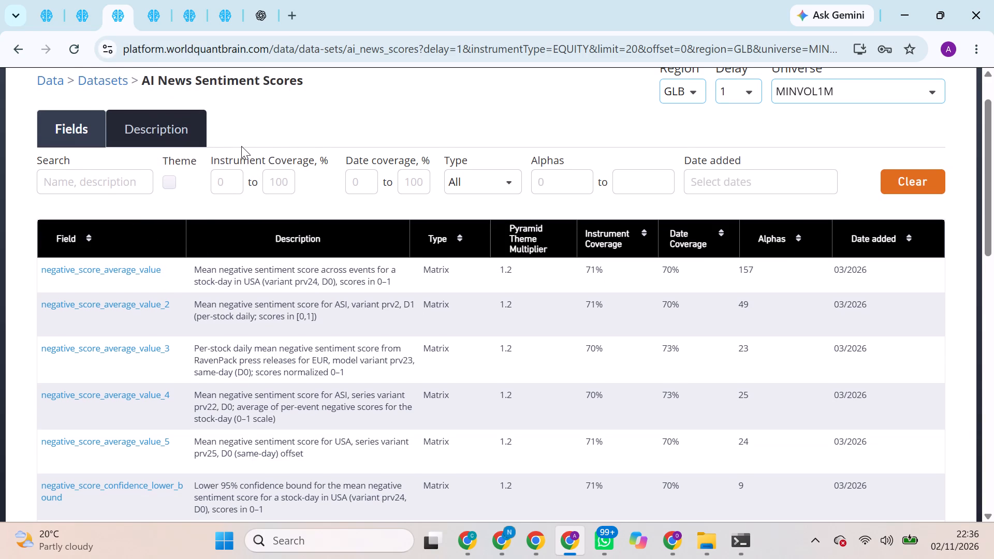
pyautogui.scroll(3, 241, 146)
pyautogui.click(177, 83)
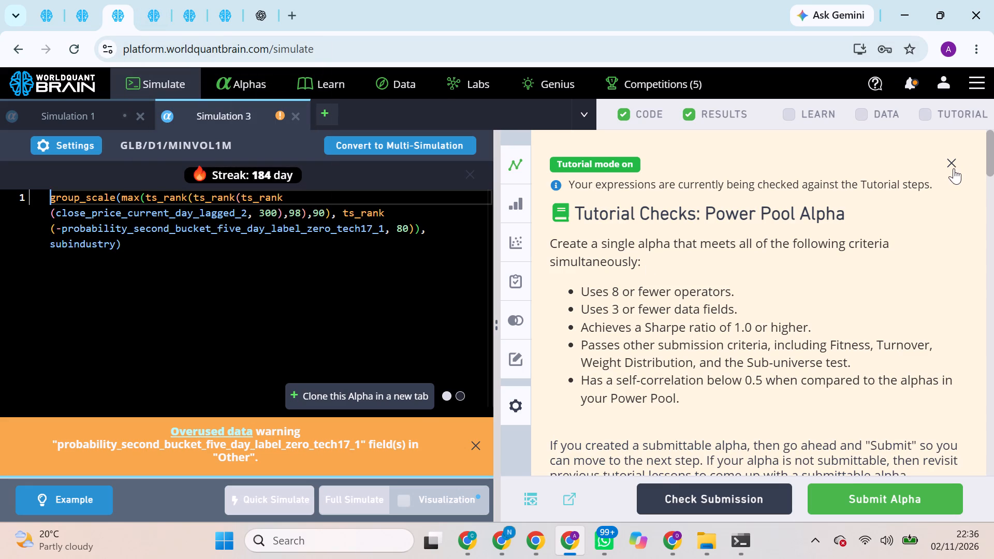
pyautogui.click(953, 168)
pyautogui.scroll(-2, 907, 296)
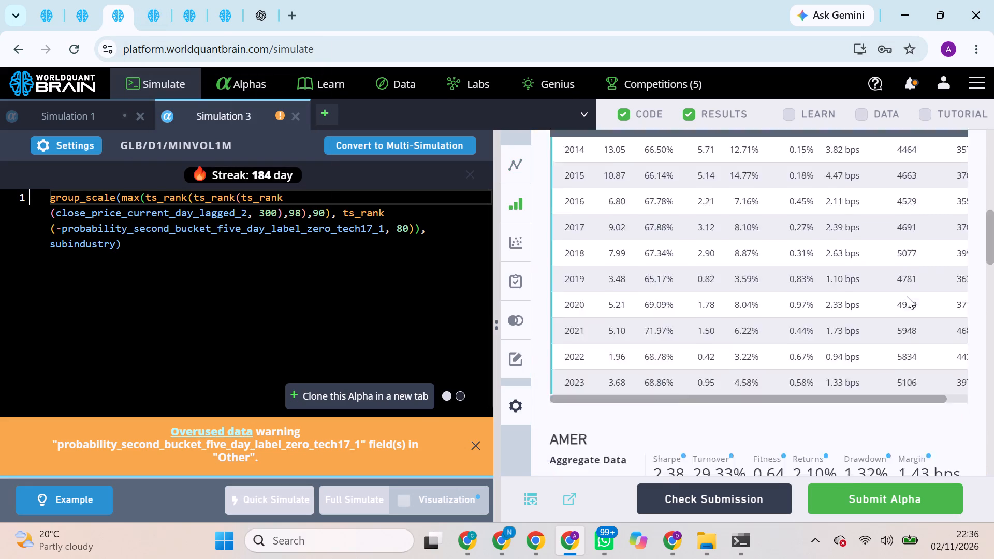
pyautogui.scroll(-1, 907, 296)
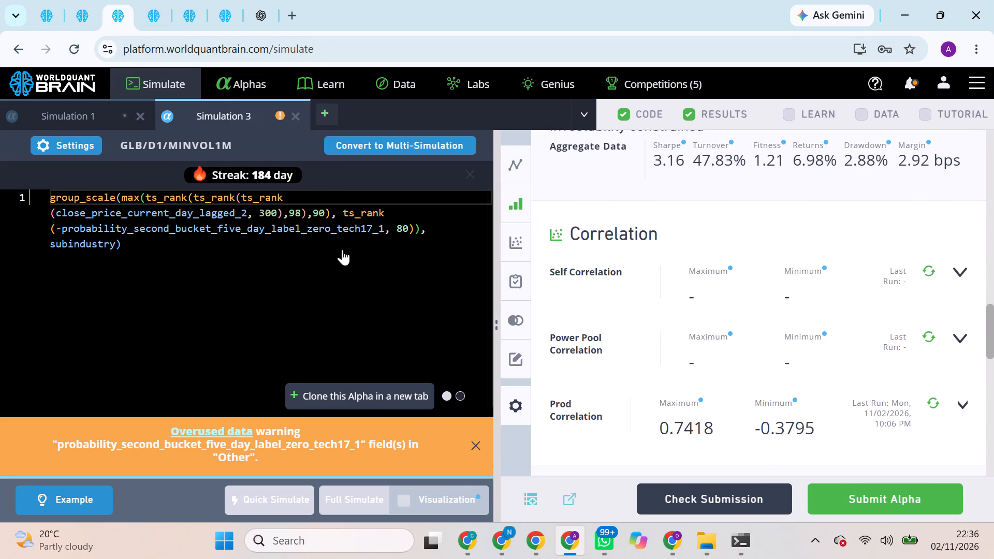
pyautogui.doubleClick(212, 212)
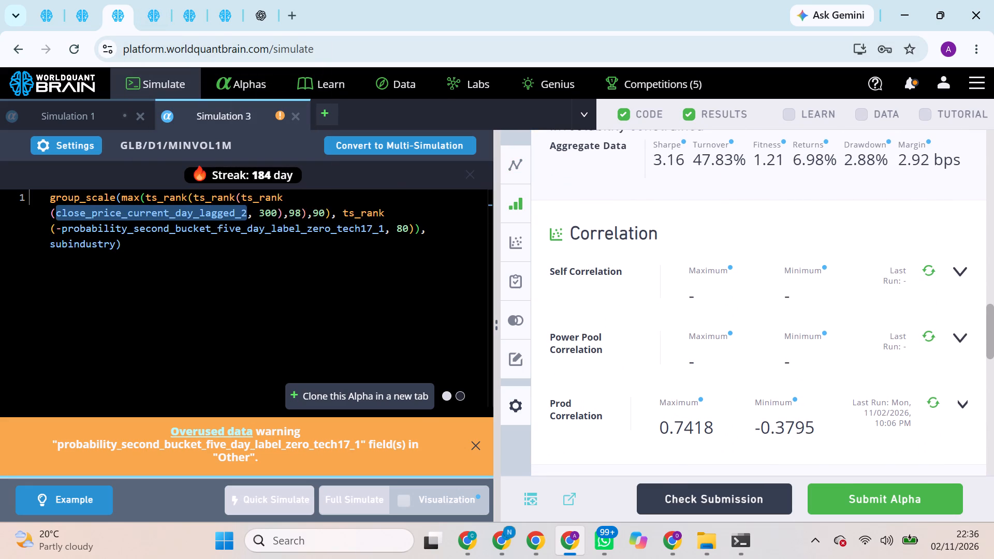
pyautogui.hotkey('ctrl', 'v')
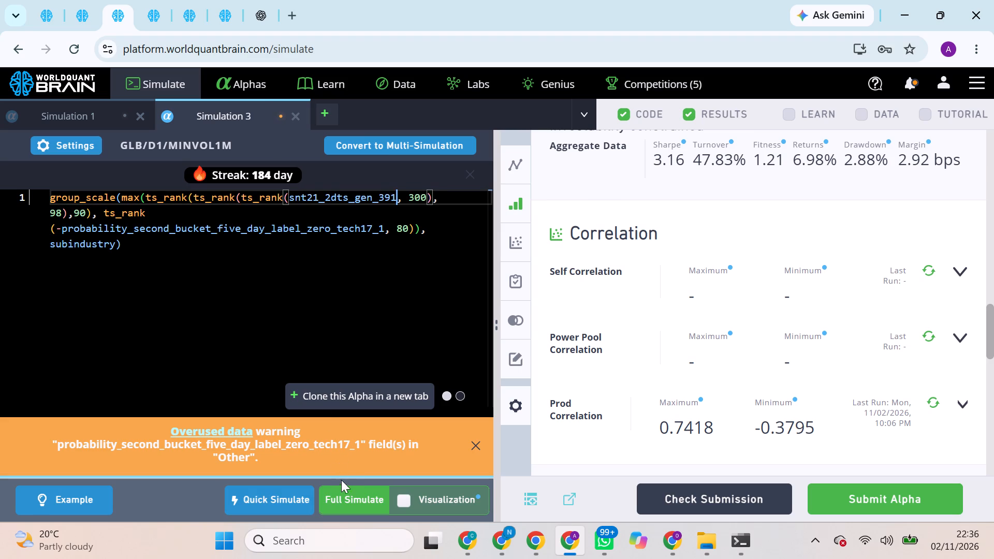
pyautogui.click(341, 481)
pyautogui.click(344, 489)
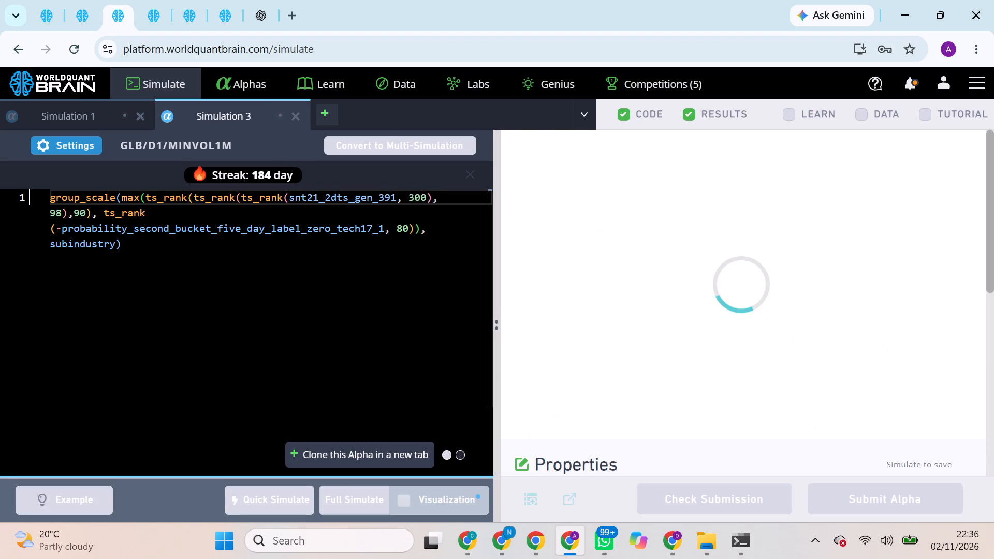
# Replace negative_score_average_value in the other GLB/D1/MINVOL1M alpha with the dataset field snt21_2dts_sop_380 and run a full simulation.
pyautogui.click(145, 3)
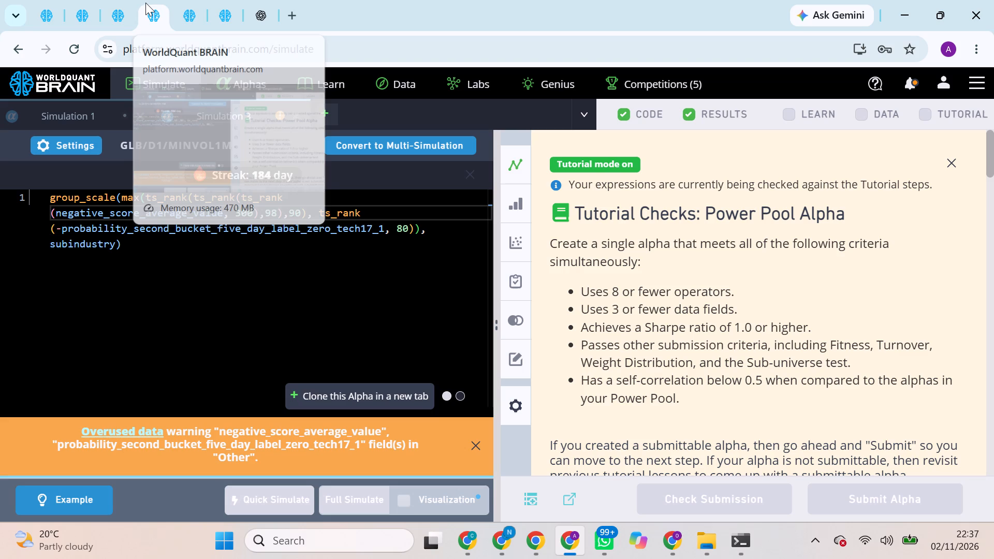
pyautogui.click(232, 11)
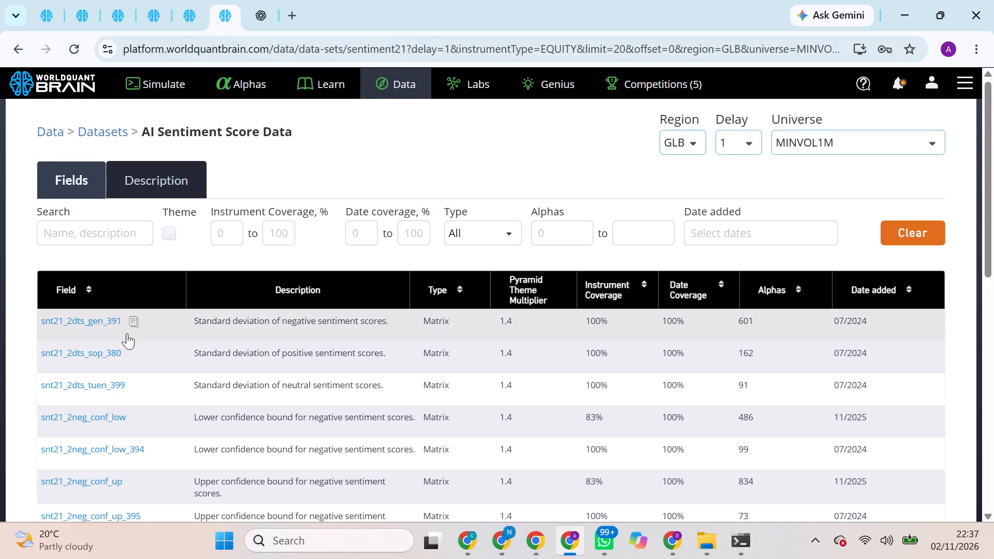
pyautogui.click(135, 359)
pyautogui.click(127, 14)
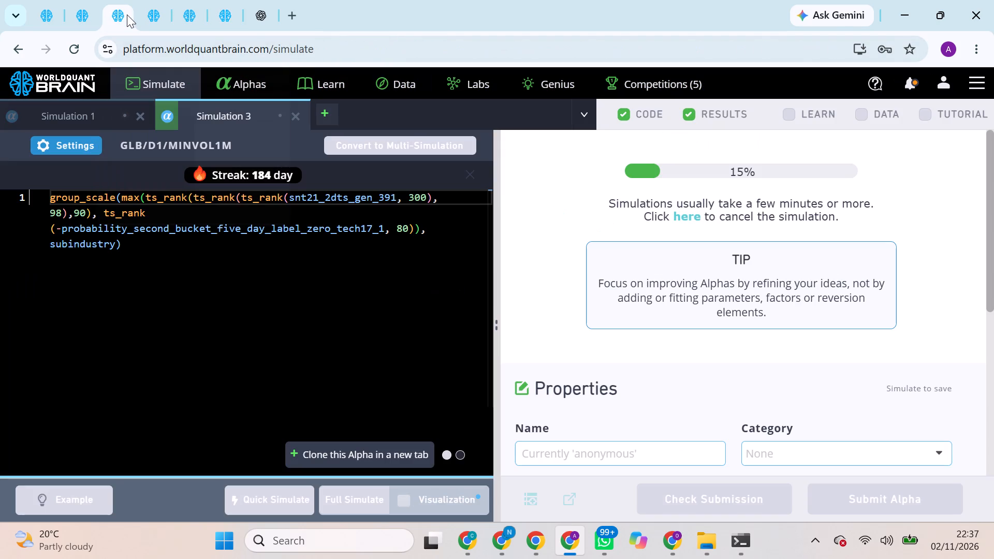
pyautogui.click(158, 9)
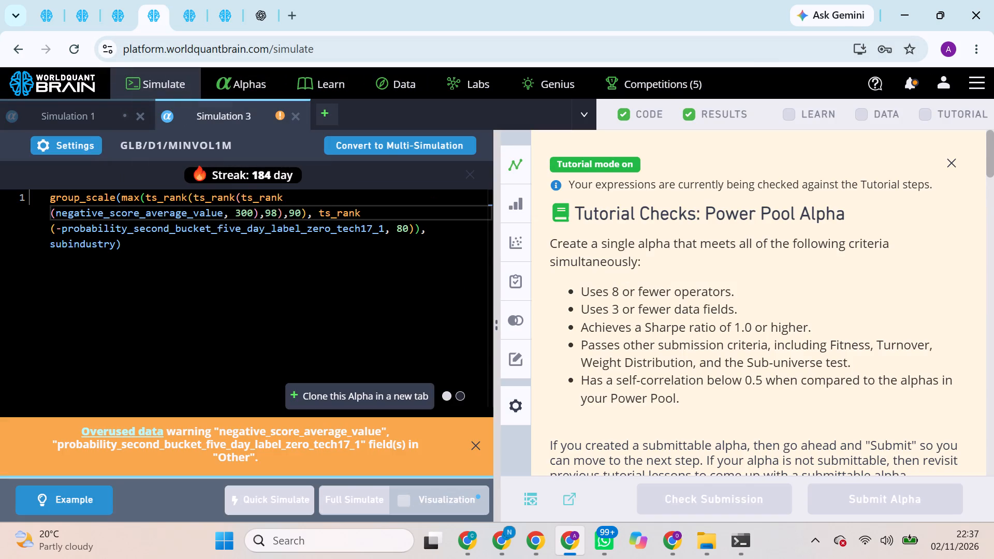
pyautogui.doubleClick(197, 212)
pyautogui.hotkey('ctrl', 'v')
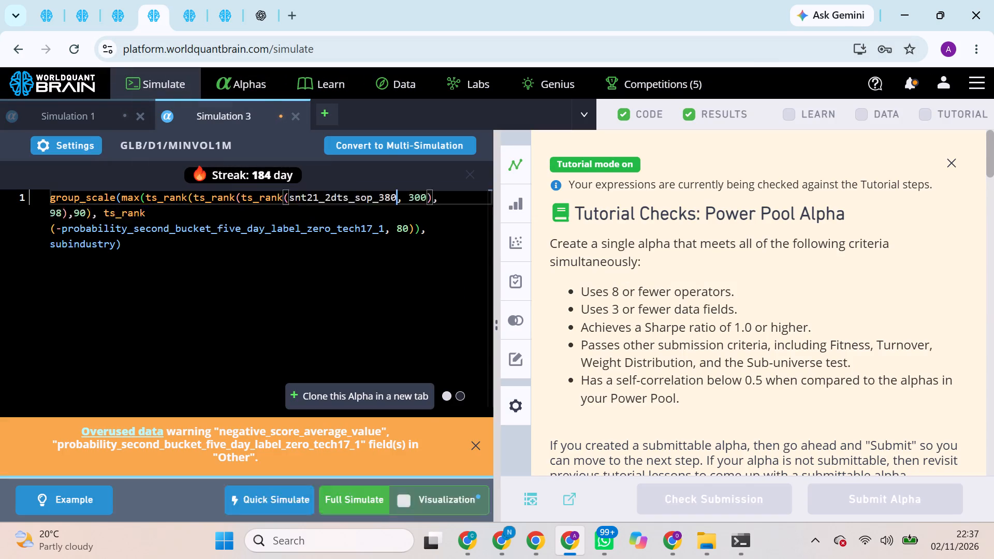
pyautogui.click(341, 505)
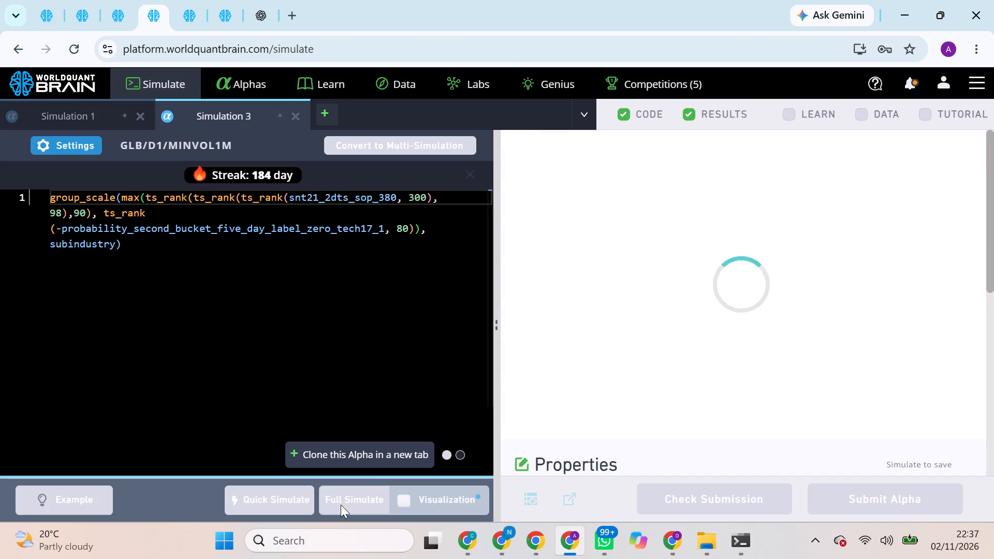
# Replace close_price_current_day_lagged_1 in the remaining GLB/D1/MINVOL1M alpha with the dataset field snt21_2dts_tuen_399 and run a full simulation.
pyautogui.click(188, 11)
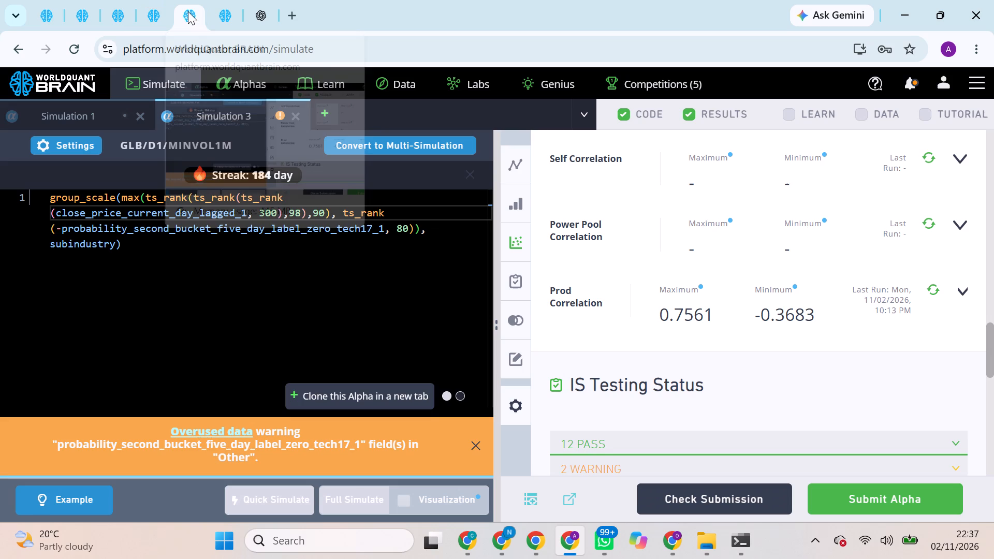
pyautogui.click(220, 0)
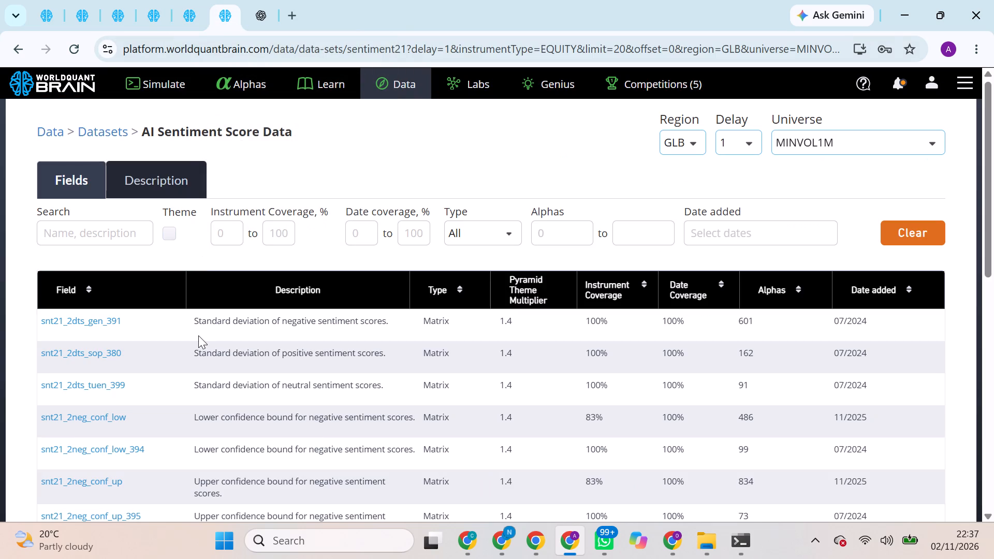
pyautogui.click(142, 386)
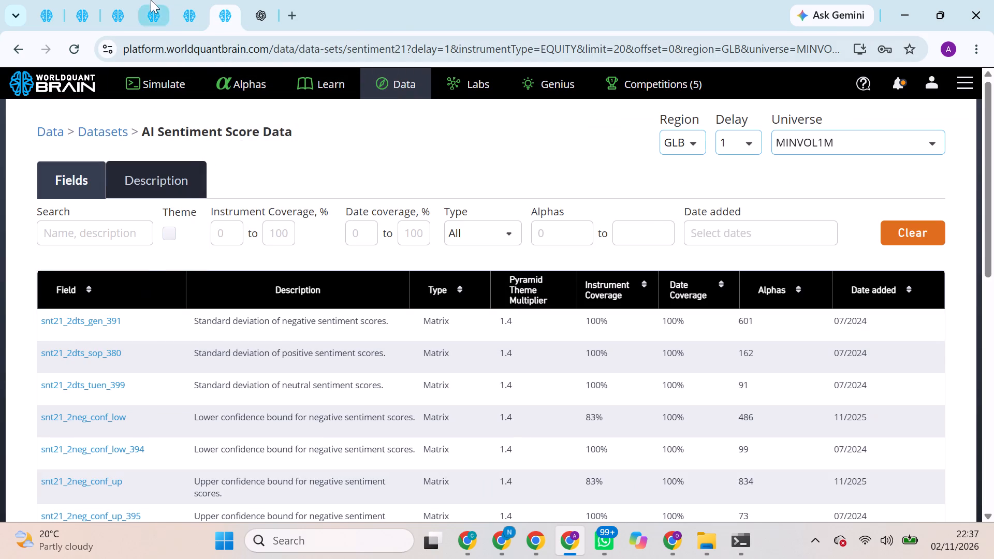
pyautogui.click(151, 0)
pyautogui.click(183, 0)
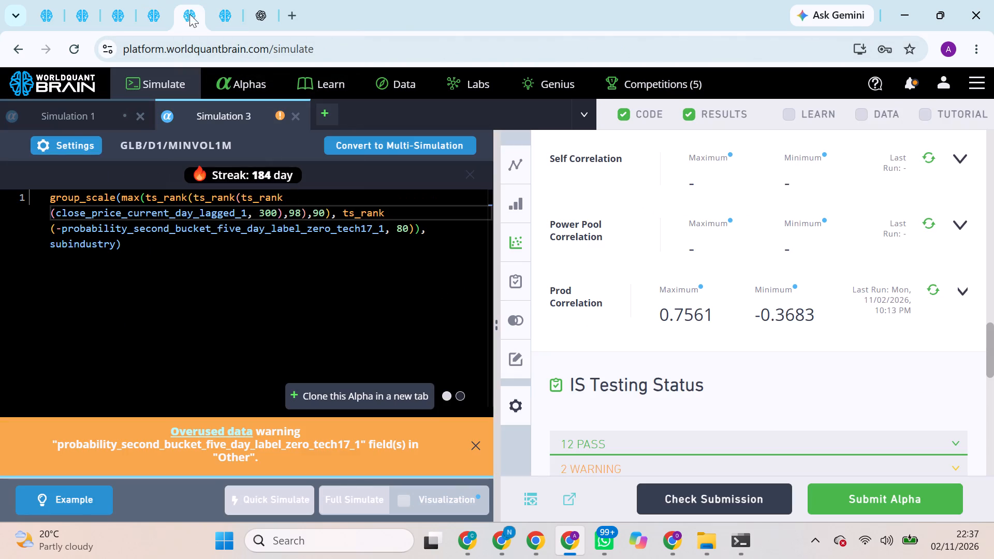
pyautogui.doubleClick(207, 213)
pyautogui.hotkey('ctrl', 'v')
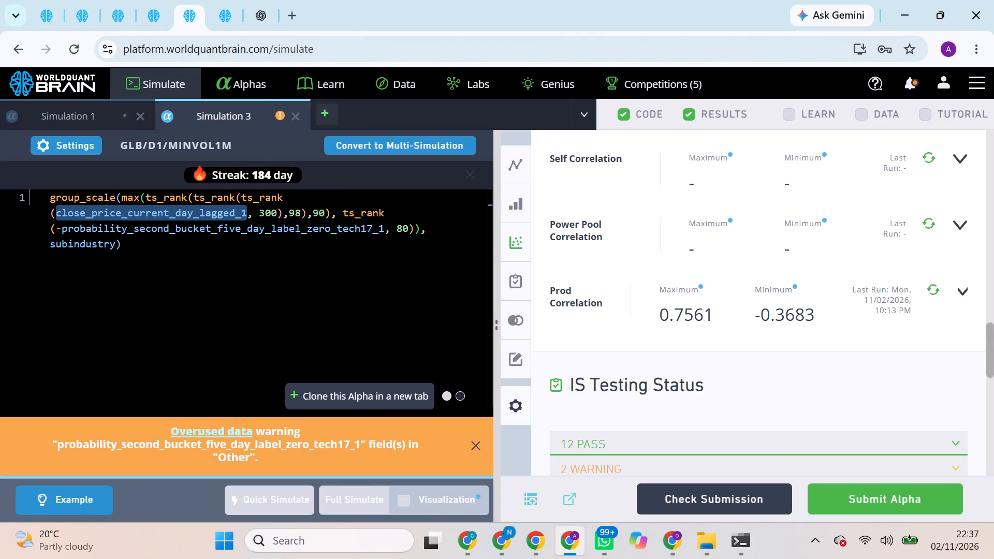
pyautogui.click(330, 502)
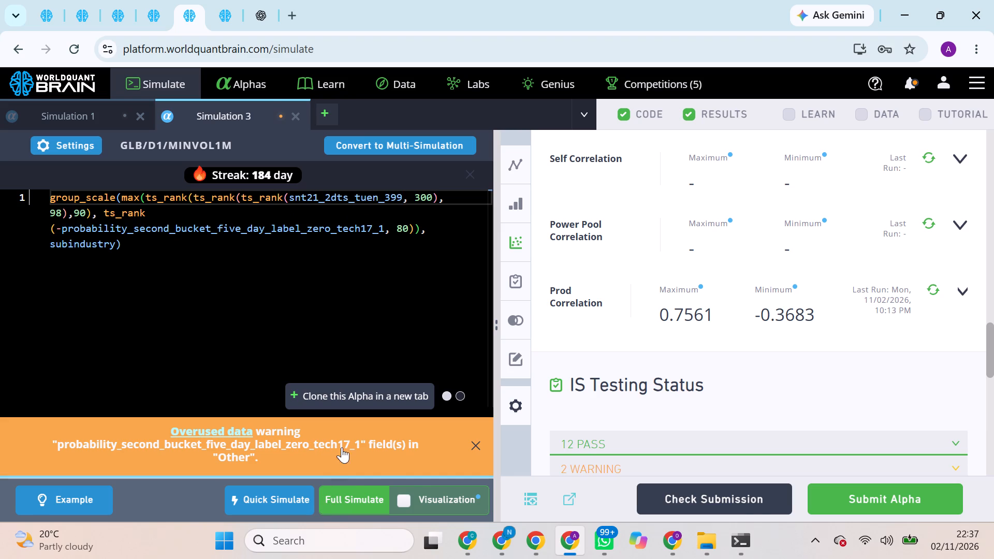
# Check the progress of the three running GLB/D1/MINVOL1M simulations and review the USA SuperAlpha results and the AI Sentiment Score Data fields.
pyautogui.click(230, 4)
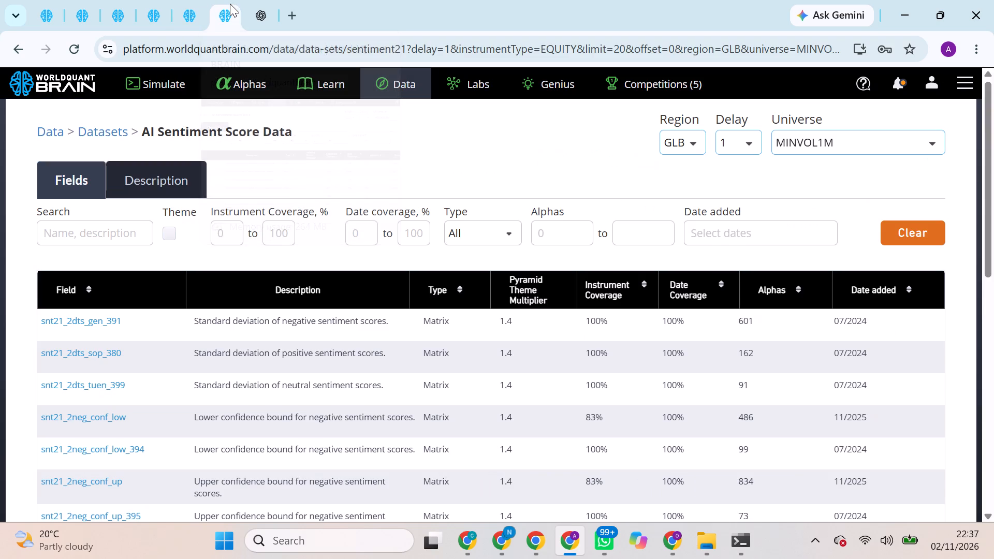
pyautogui.click(188, 9)
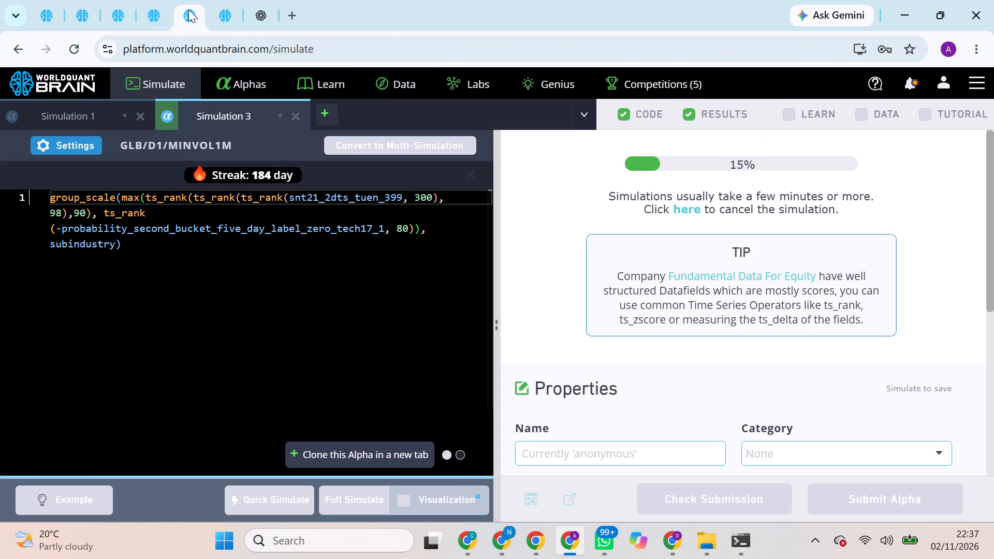
pyautogui.click(156, 0)
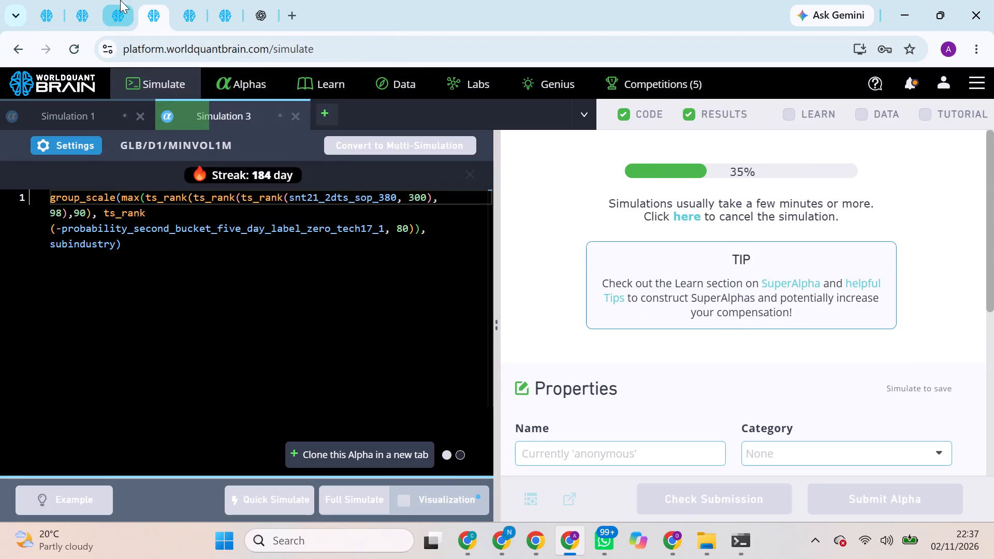
pyautogui.click(120, 0)
pyautogui.click(94, 1)
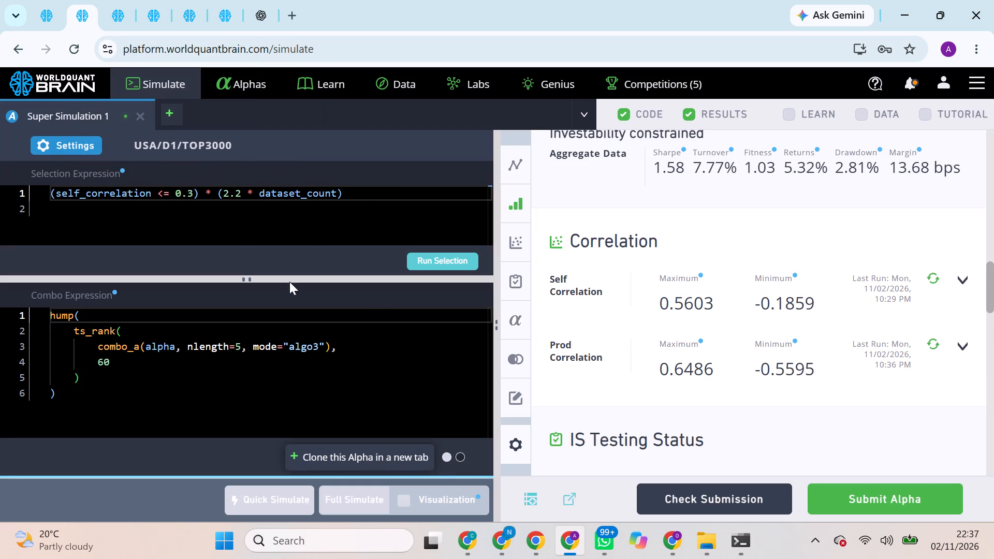
pyautogui.click(52, 0)
pyautogui.click(97, 6)
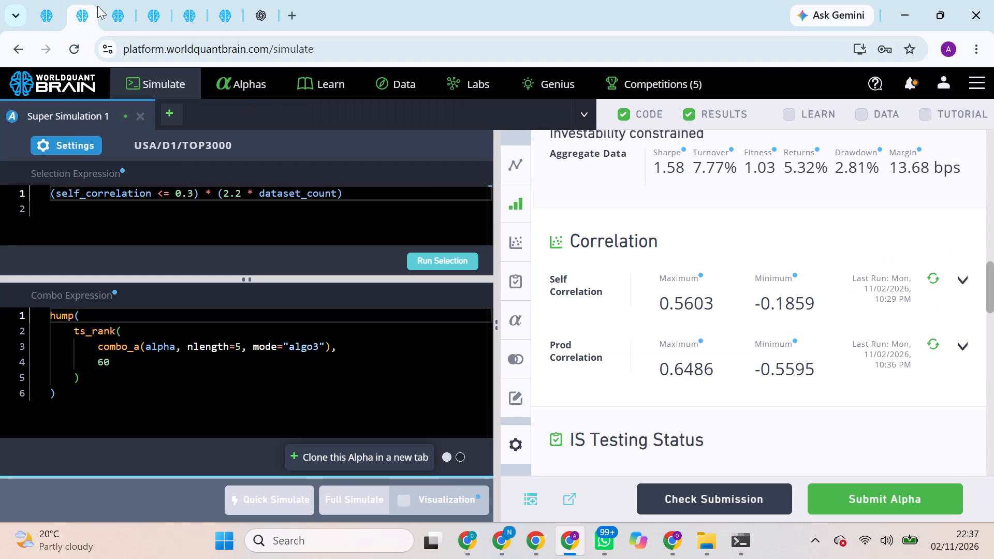
pyautogui.click(110, 3)
pyautogui.click(63, 0)
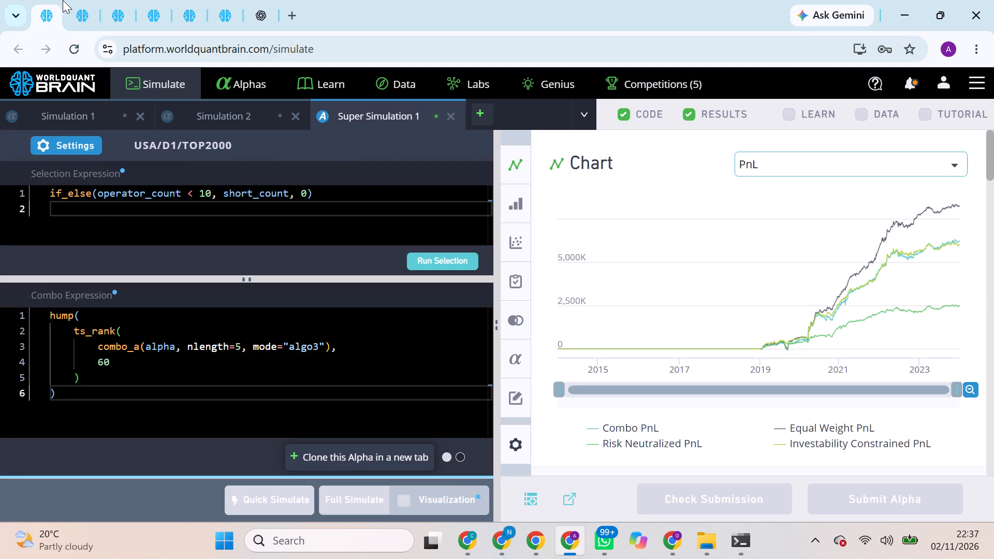
pyautogui.click(88, 0)
pyautogui.click(120, 5)
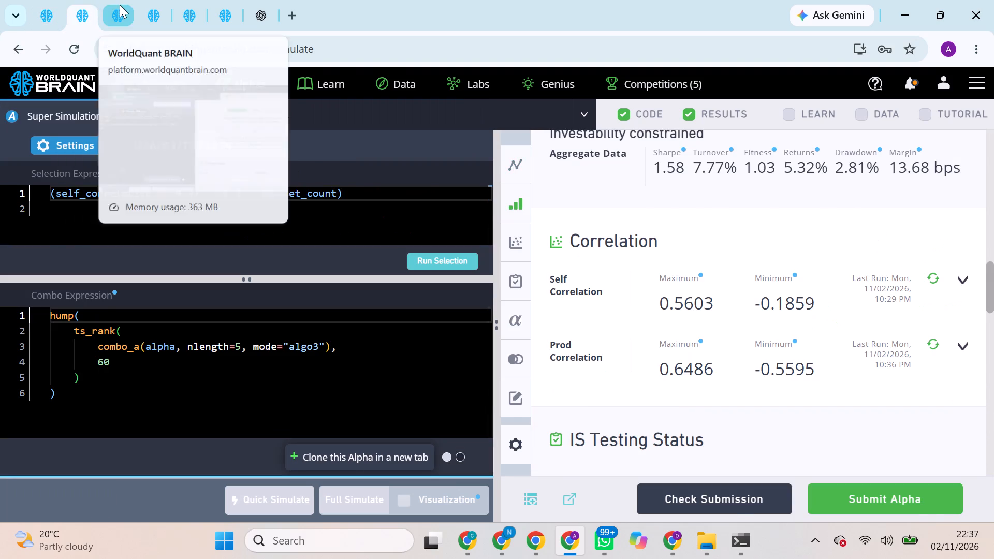
pyautogui.moveTo(120, 5); pyautogui.dragTo(155, 19)
pyautogui.click(155, 19)
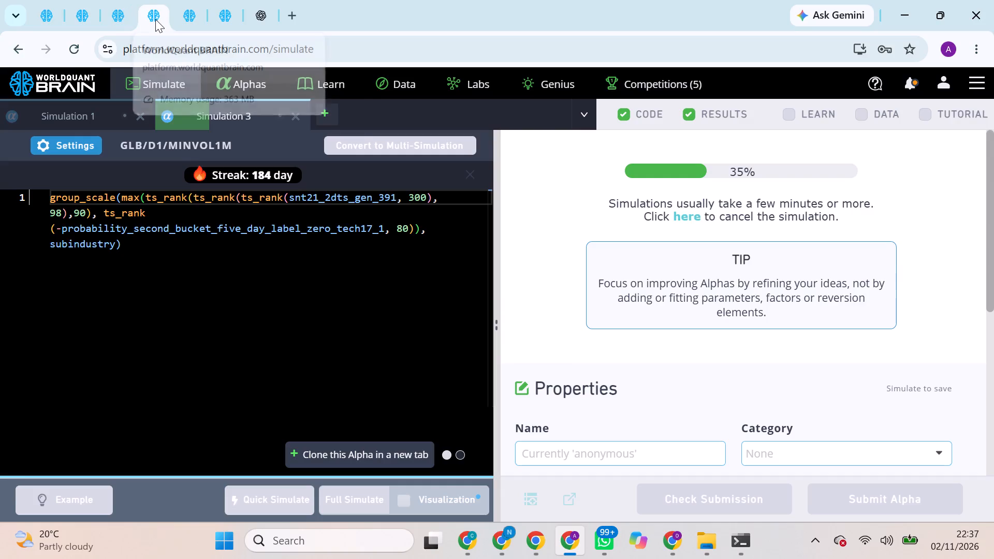
pyautogui.click(182, 20)
pyautogui.click(210, 11)
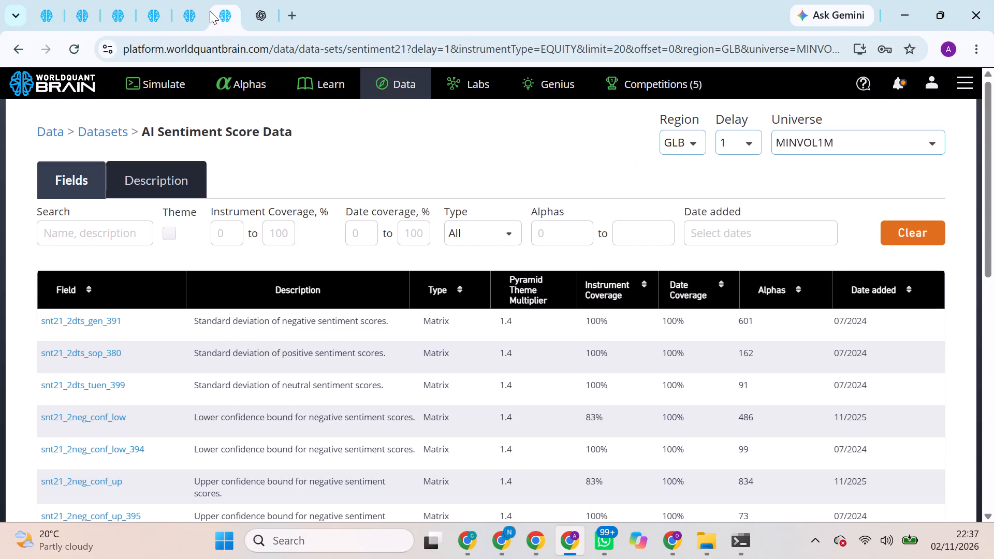
# Switch to the other Chrome profile window, sign in to WorldQuant BRAIN with the saved credentials, and start the Persona face verification on this device.
pyautogui.click(506, 525)
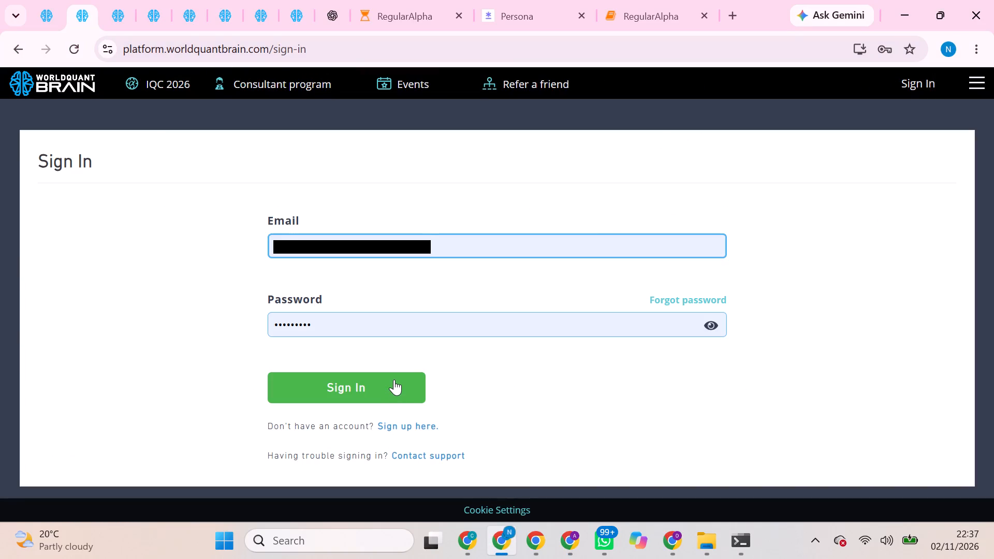
pyautogui.click(394, 379)
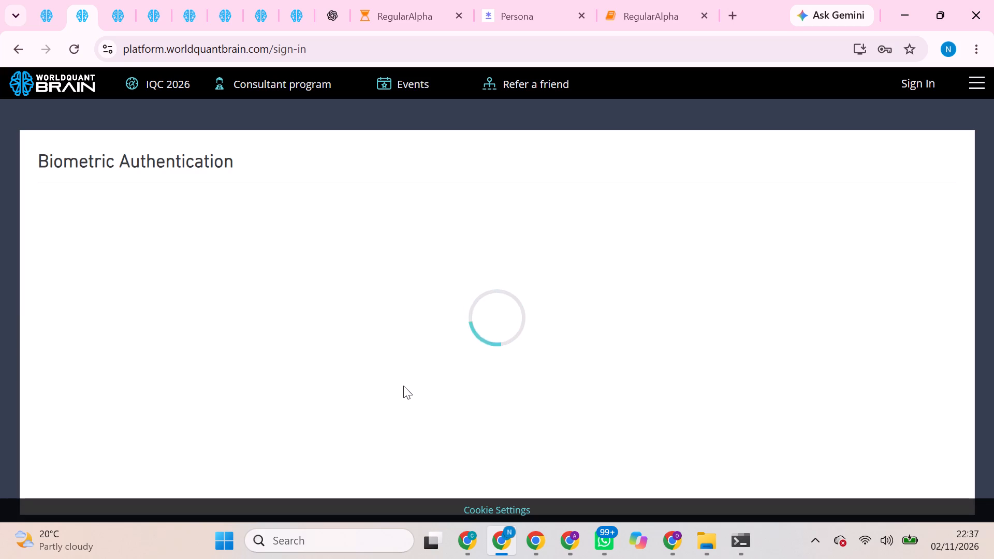
pyautogui.click(533, 531)
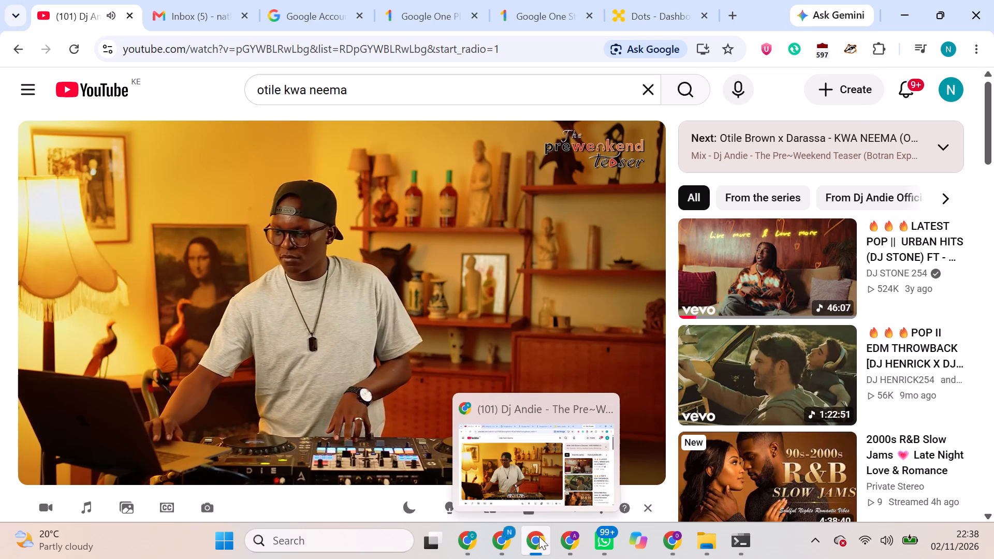
pyautogui.click(518, 531)
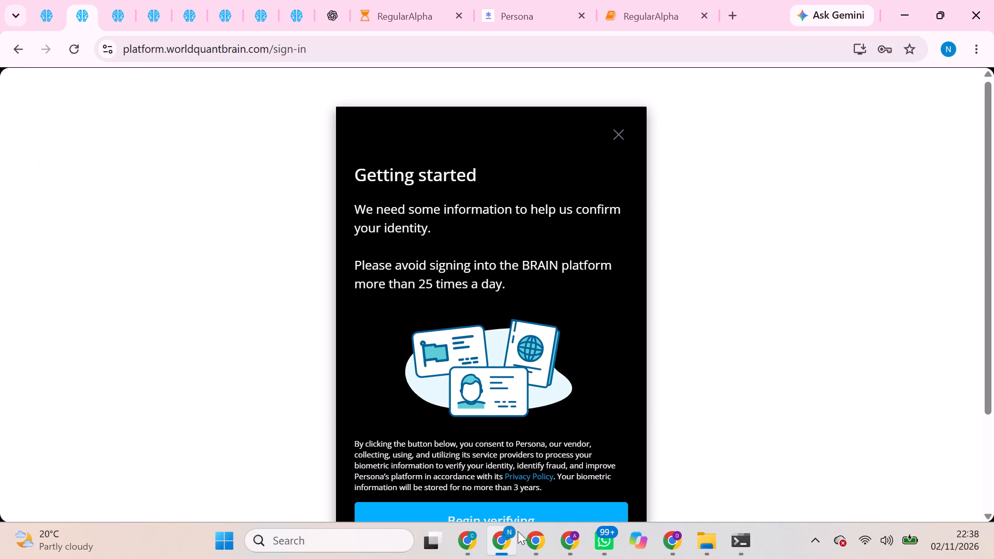
pyautogui.scroll(-1, 518, 531)
pyautogui.scroll(-3, 486, 299)
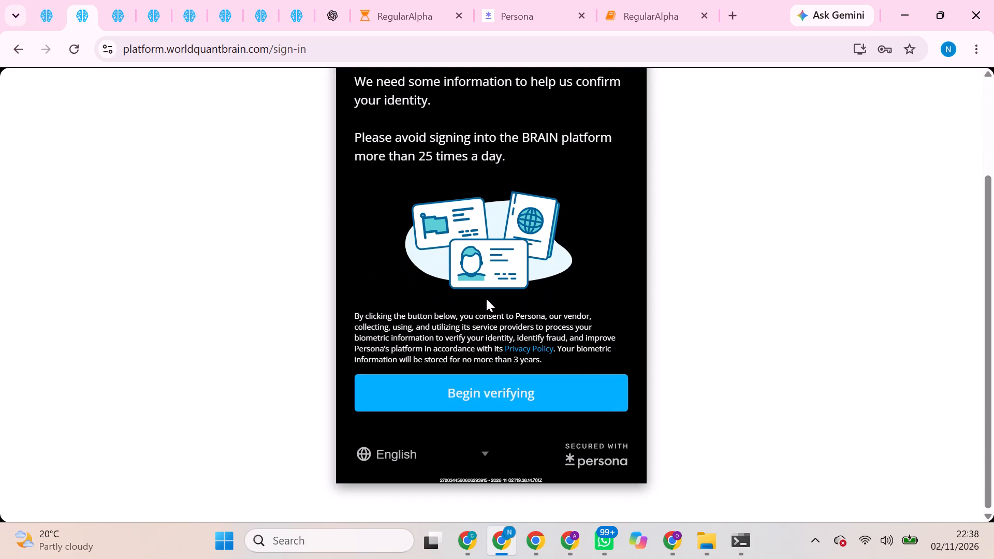
pyautogui.click(521, 386)
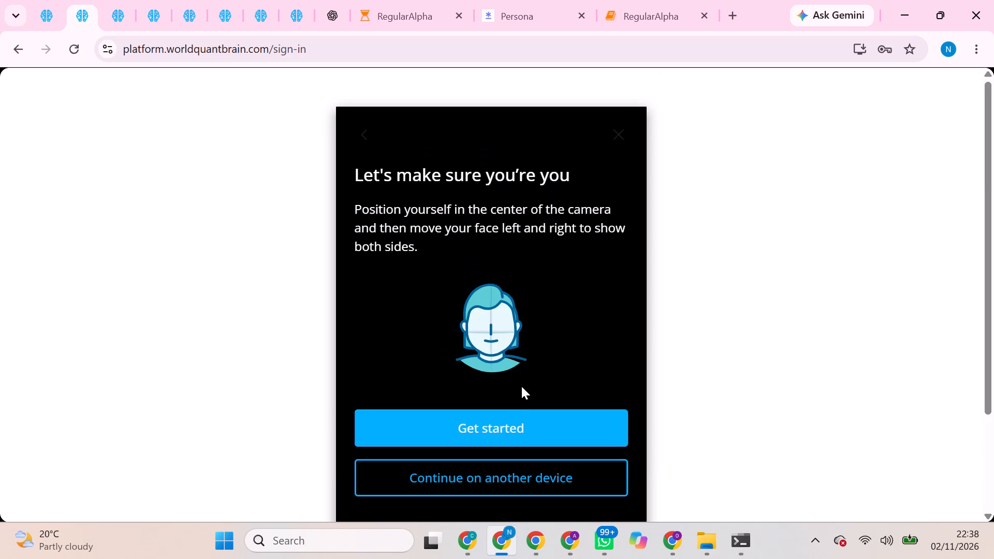
pyautogui.click(525, 420)
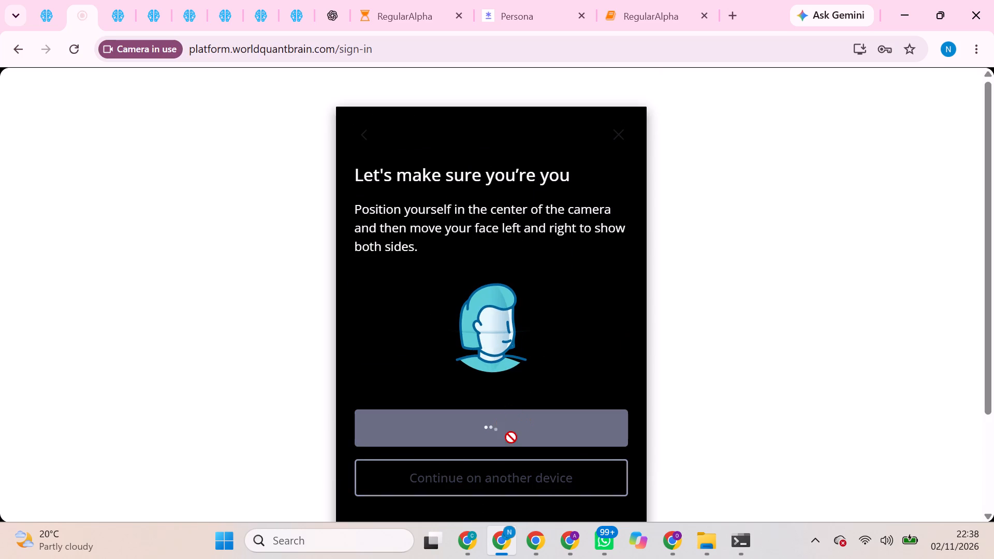
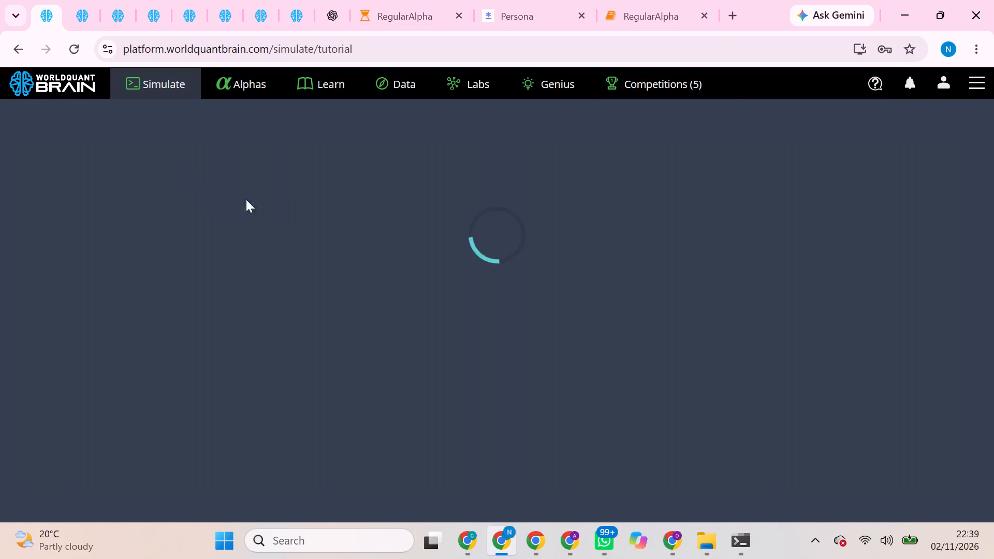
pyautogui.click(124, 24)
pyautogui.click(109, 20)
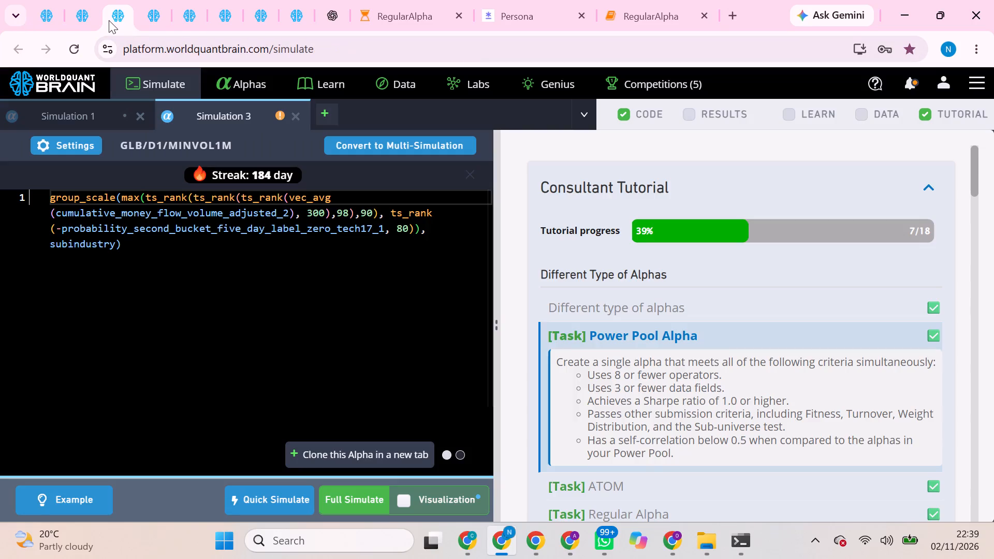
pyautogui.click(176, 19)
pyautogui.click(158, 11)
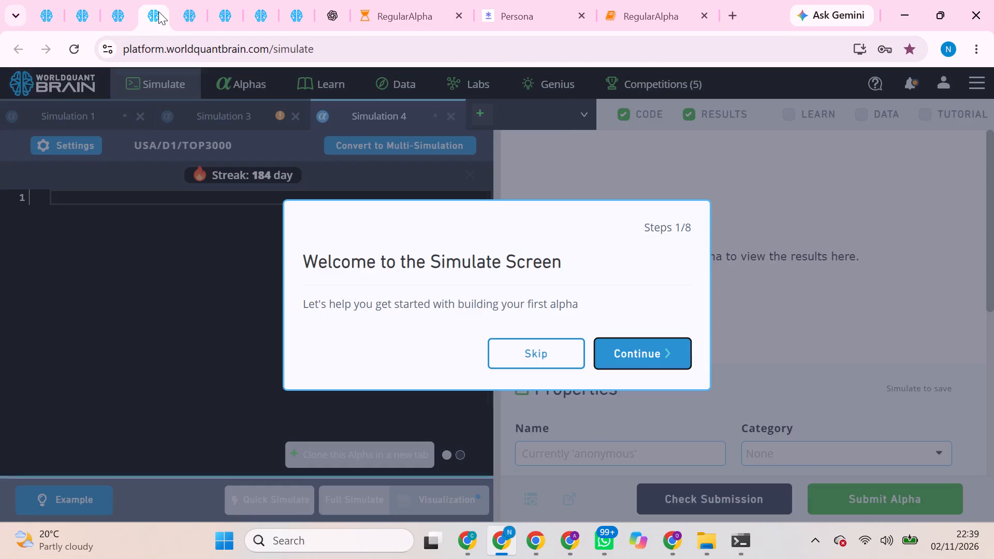
# Dismiss the first-prompt submission and Streak Freeze pop-ups on the simulation tutorial page and open the unsubmitted Alphas list.
pyautogui.click(61, 0)
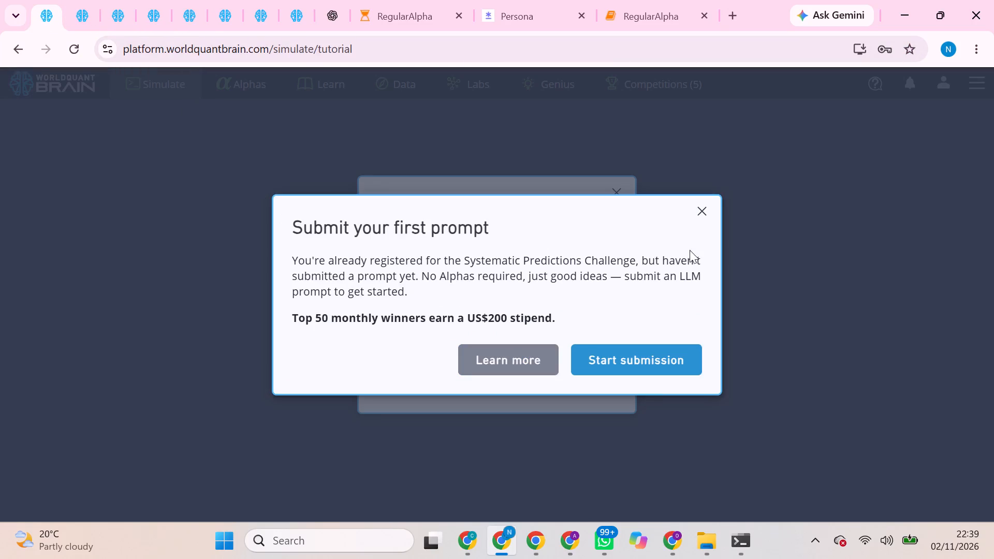
pyautogui.click(700, 211)
pyautogui.click(616, 189)
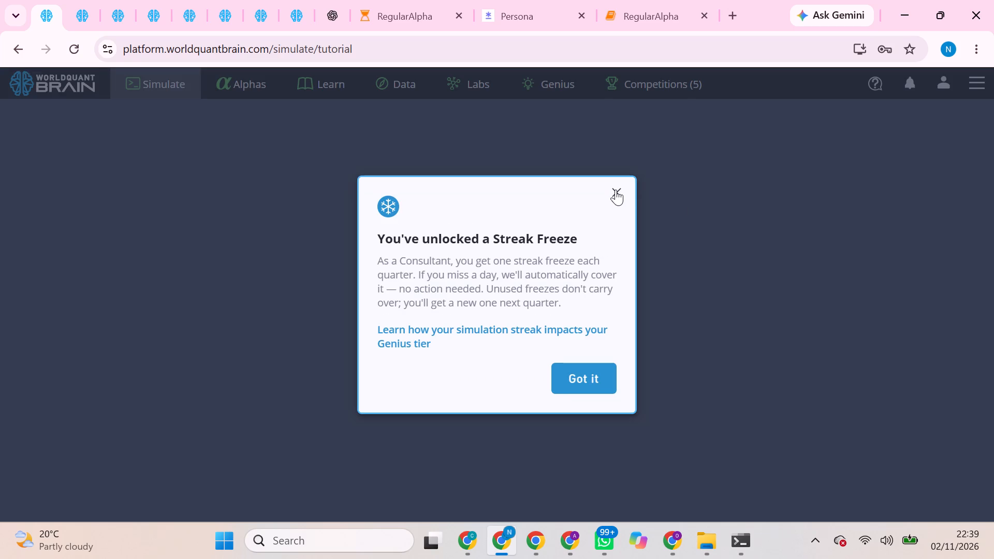
pyautogui.click(253, 72)
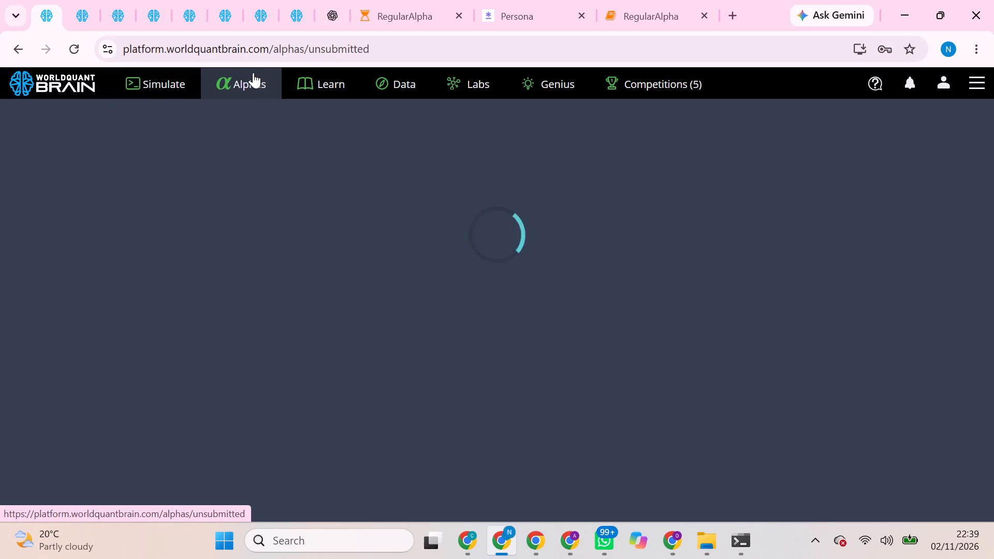
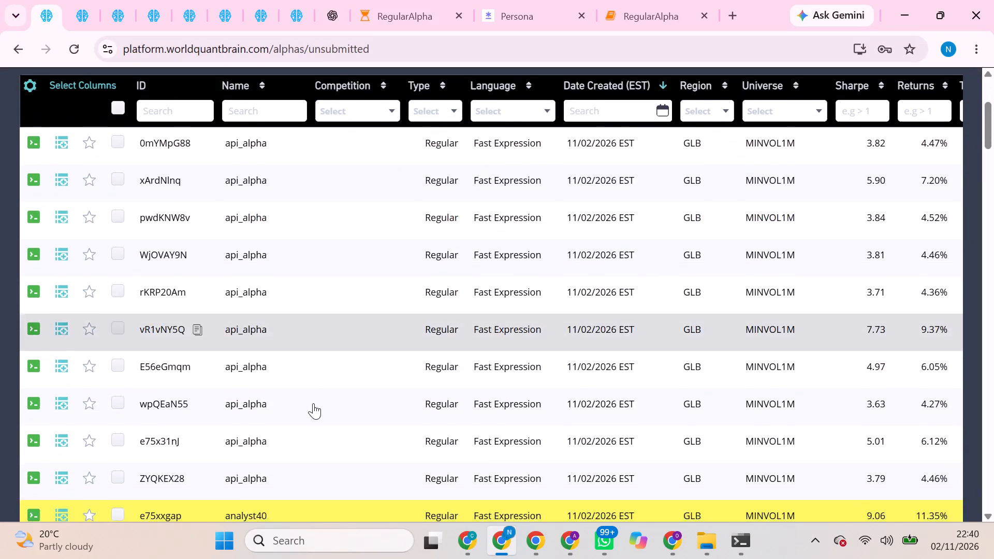
# Open unsubmitted GLB alphas from the list and examine the IS Testing Status of alpha e75x31nJ, including its failed test.
pyautogui.click(316, 229)
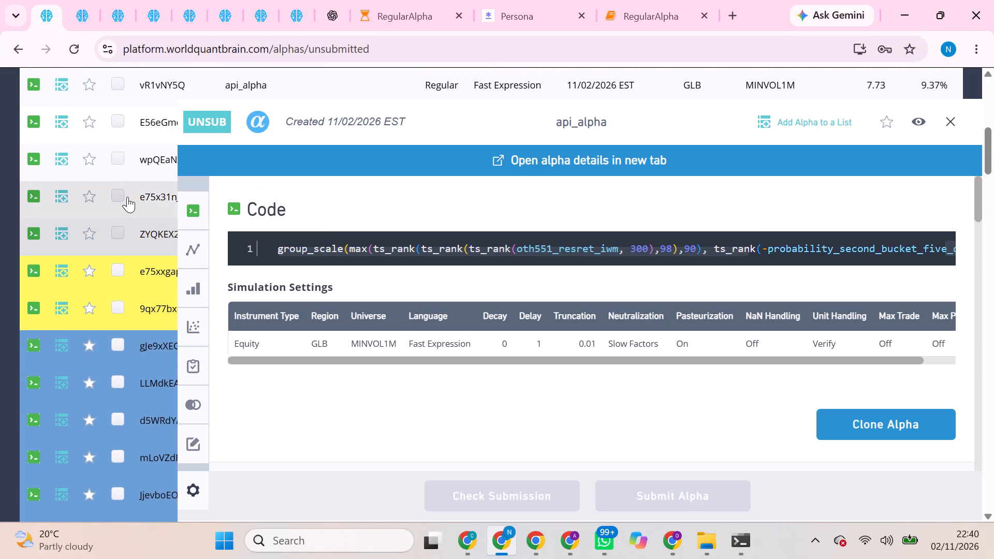
pyautogui.click(149, 192)
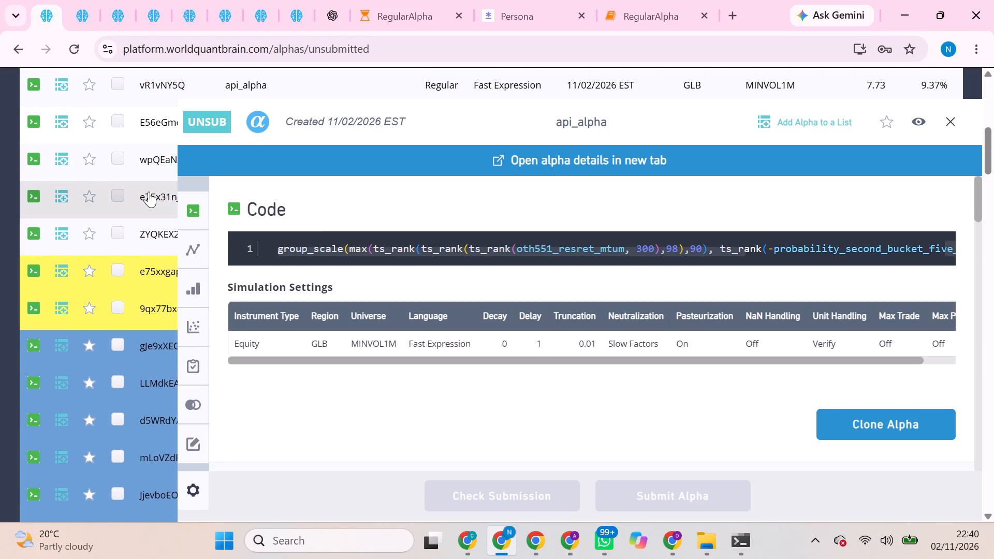
pyautogui.scroll(-2, 586, 400)
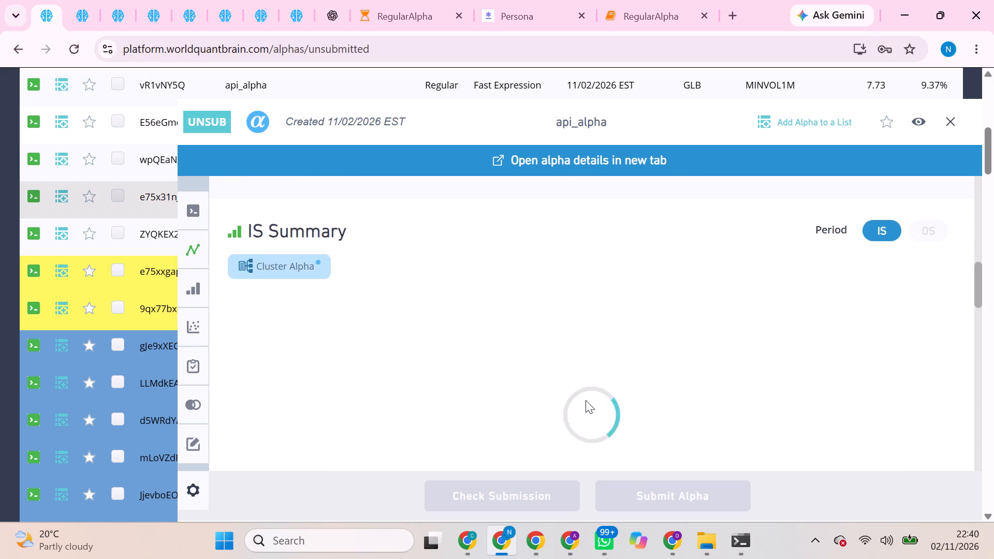
pyautogui.scroll(-1, 586, 400)
pyautogui.scroll(3, 586, 400)
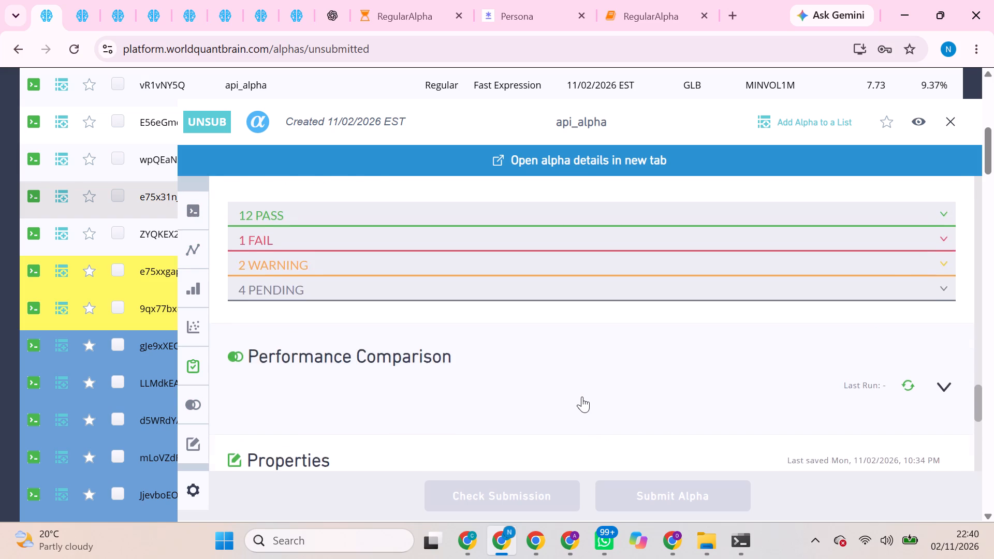
pyautogui.scroll(1, 582, 396)
pyautogui.click(537, 296)
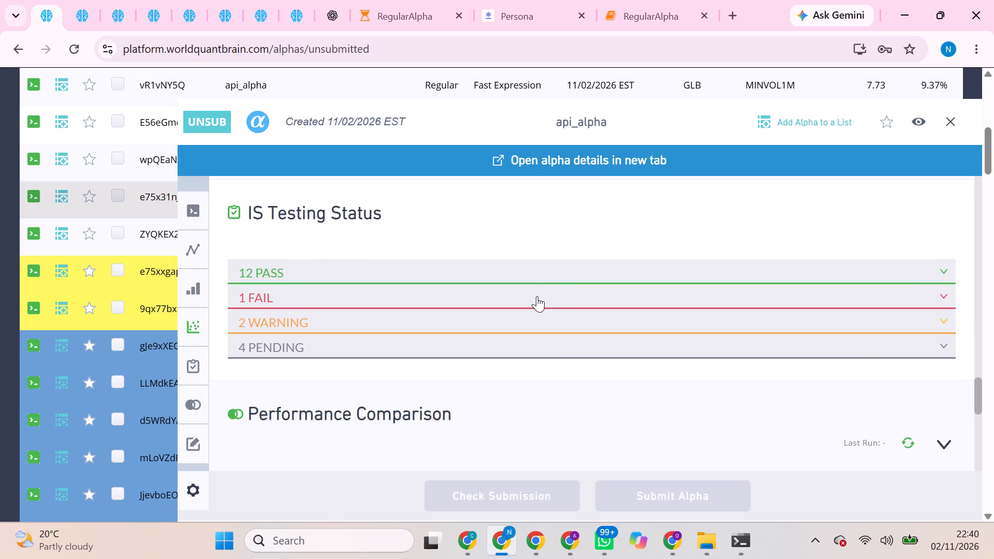
pyautogui.click(536, 301)
# In the running RegularAlpha notebook's alpha_list simulation settings, set truncation to 0.08 and decay to 6.
pyautogui.click(361, 0)
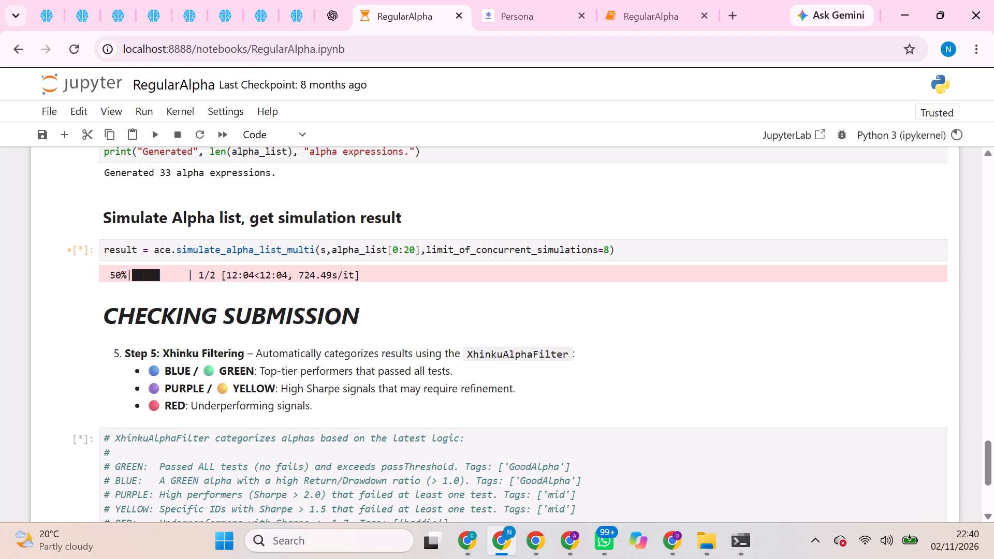
pyautogui.scroll(1, 366, 240)
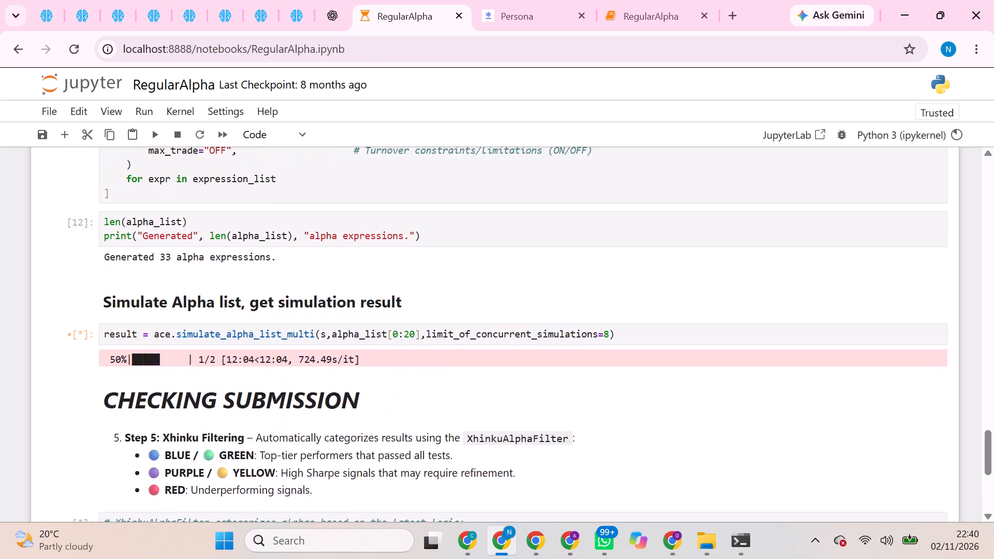
pyautogui.scroll(2, 366, 240)
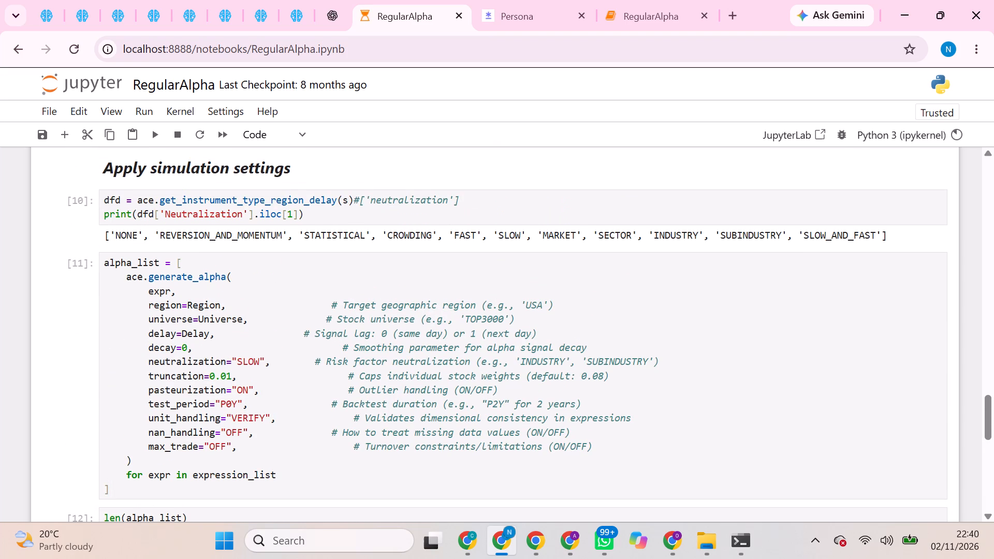
pyautogui.click(231, 373)
pyautogui.press('BackSpace')
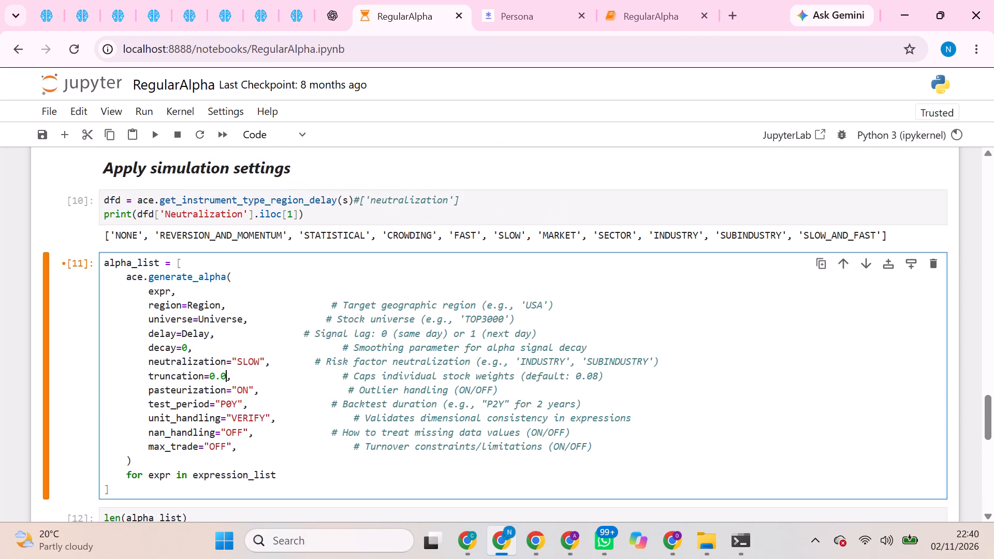
pyautogui.press('8')
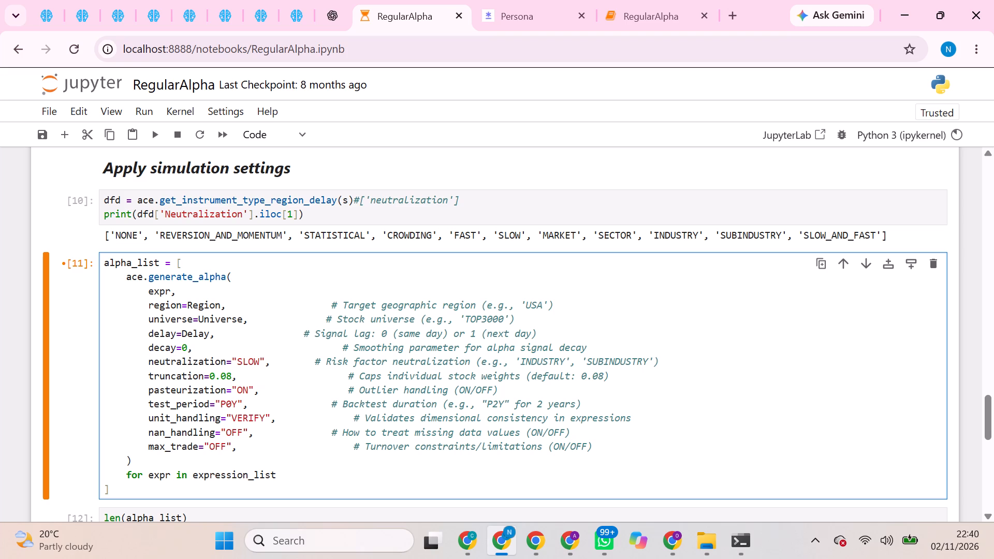
pyautogui.click(189, 344)
pyautogui.press('BackSpace')
pyautogui.press('6')
# Restart the RegularAlpha notebook's kernel and run all cells.
pyautogui.scroll(3, 286, 412)
pyautogui.click(182, 108)
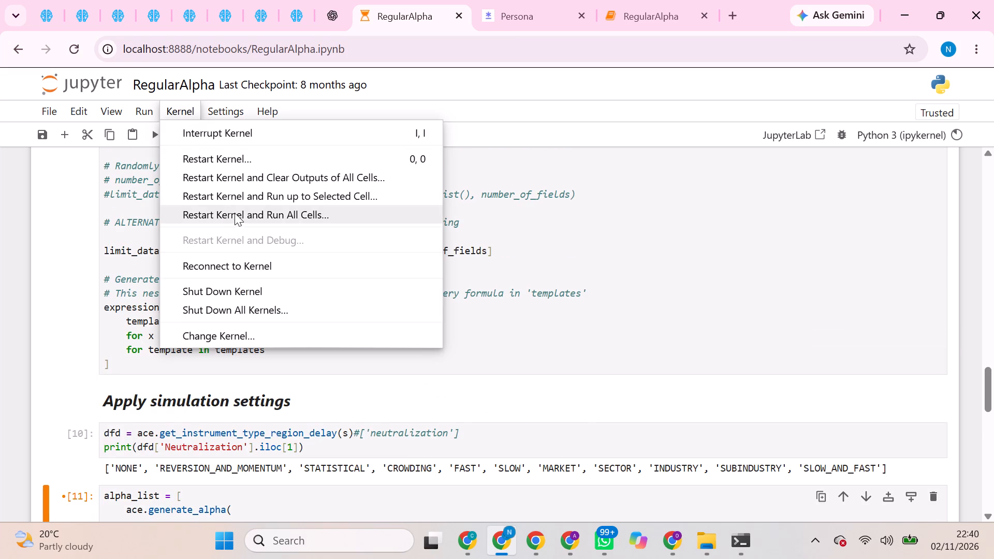
pyautogui.click(239, 215)
pyautogui.click(242, 214)
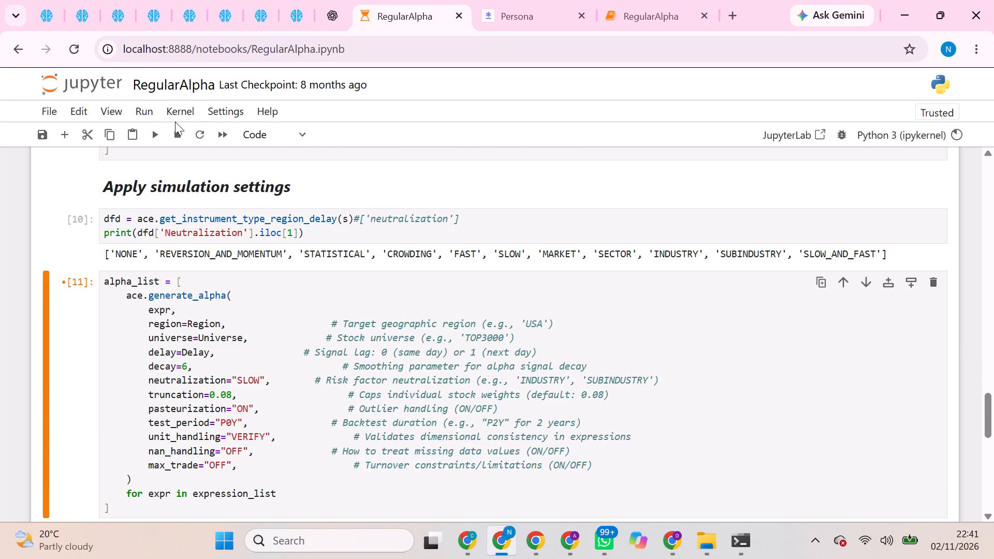
pyautogui.click(183, 107)
pyautogui.click(212, 208)
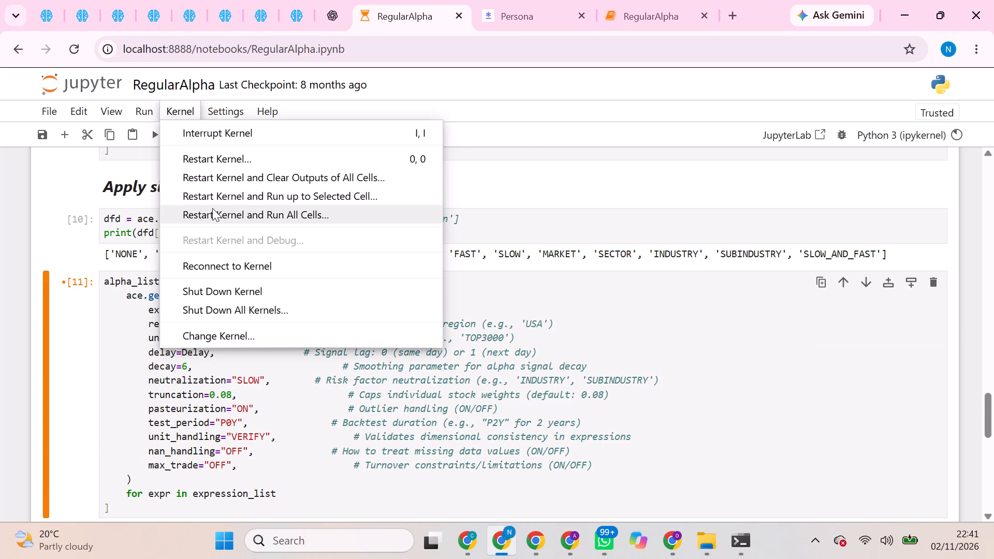
pyautogui.click(630, 332)
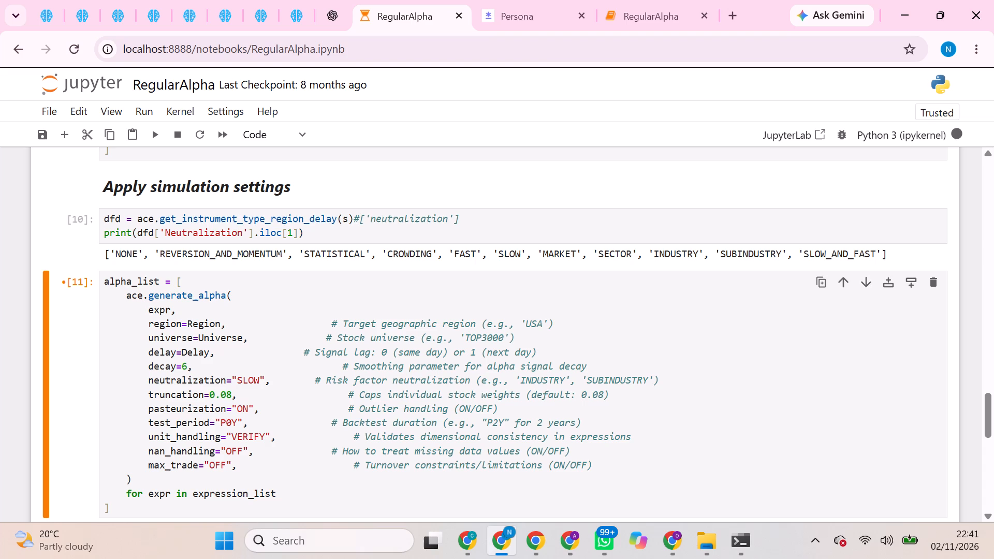
pyautogui.scroll(-1, 760, 340)
pyautogui.scroll(-4, 665, 400)
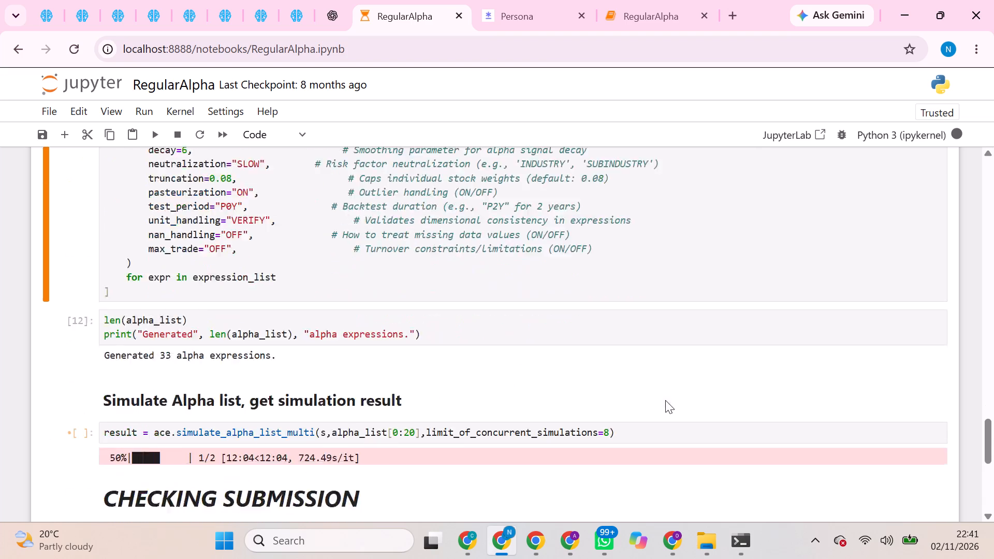
pyautogui.scroll(-8, 665, 400)
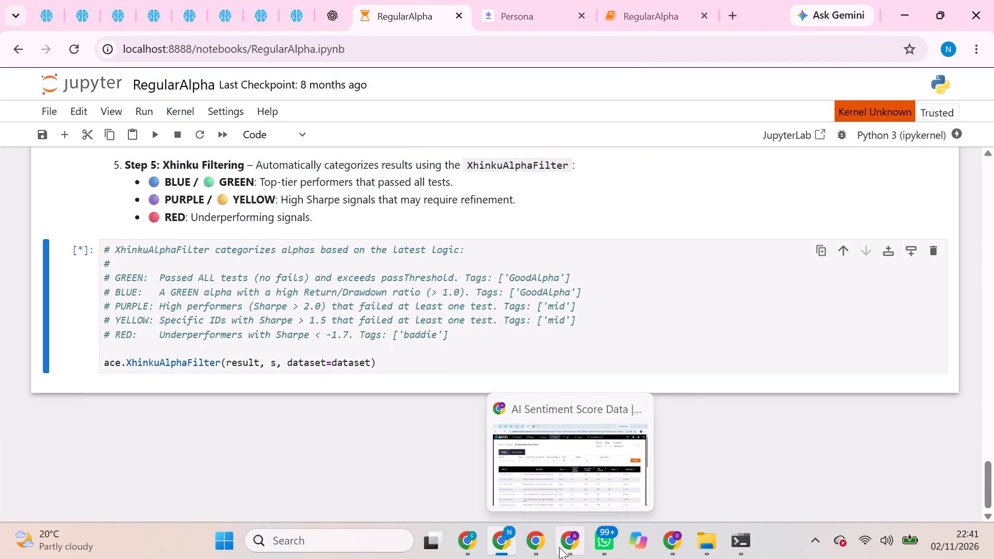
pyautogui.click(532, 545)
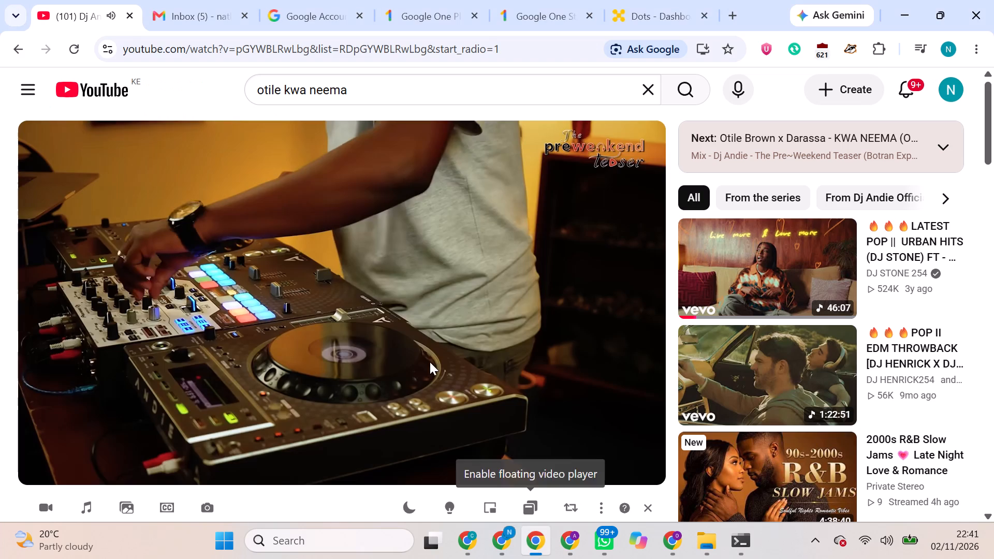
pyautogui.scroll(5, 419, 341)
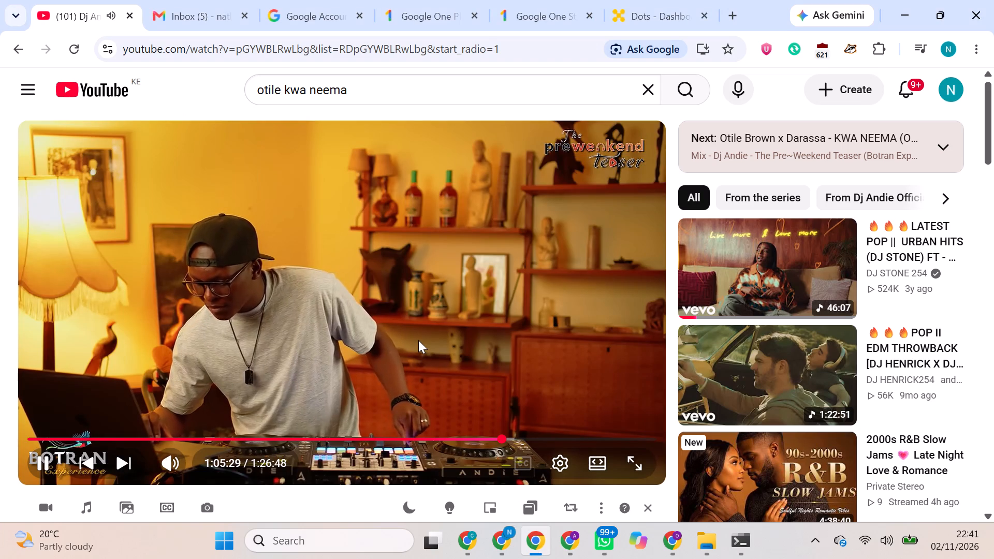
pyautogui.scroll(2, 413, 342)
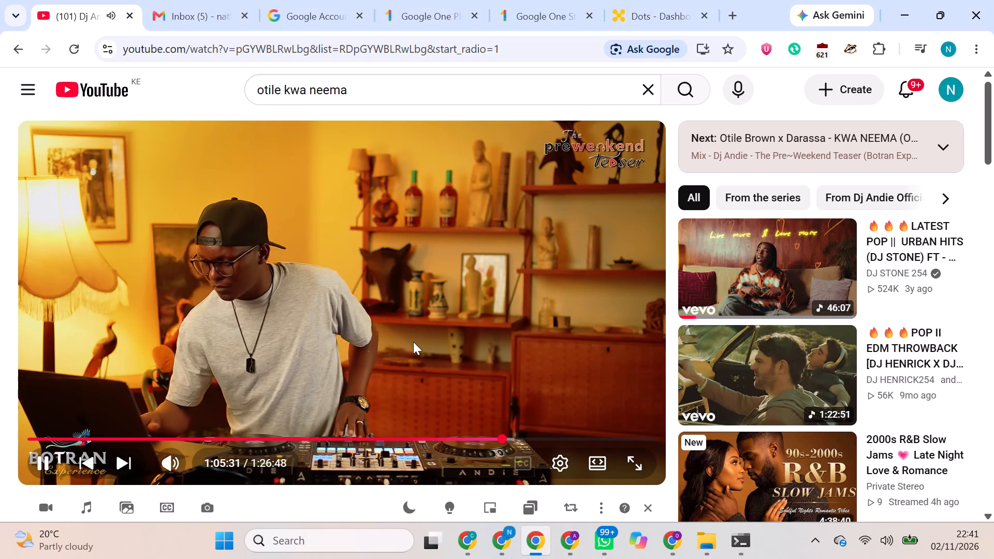
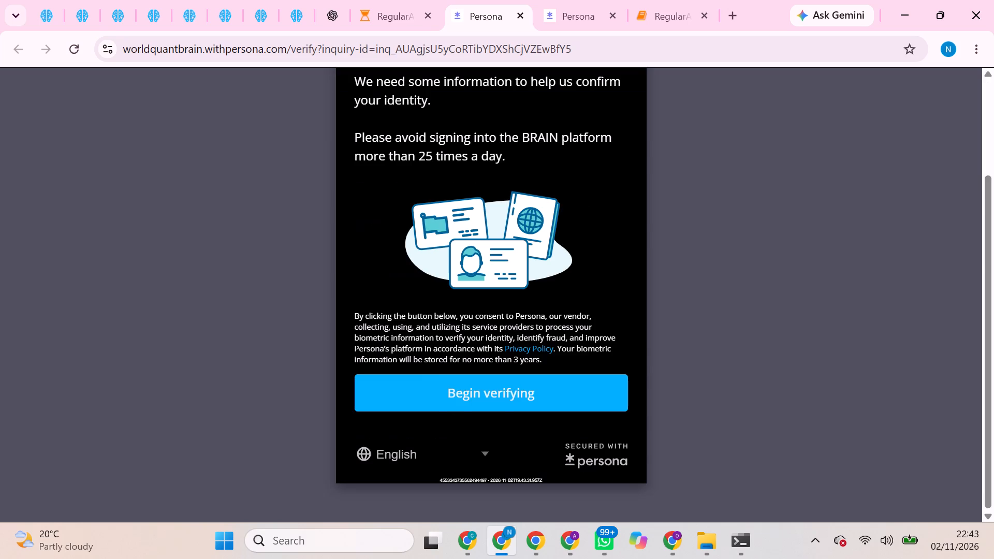
pyautogui.click(431, 394)
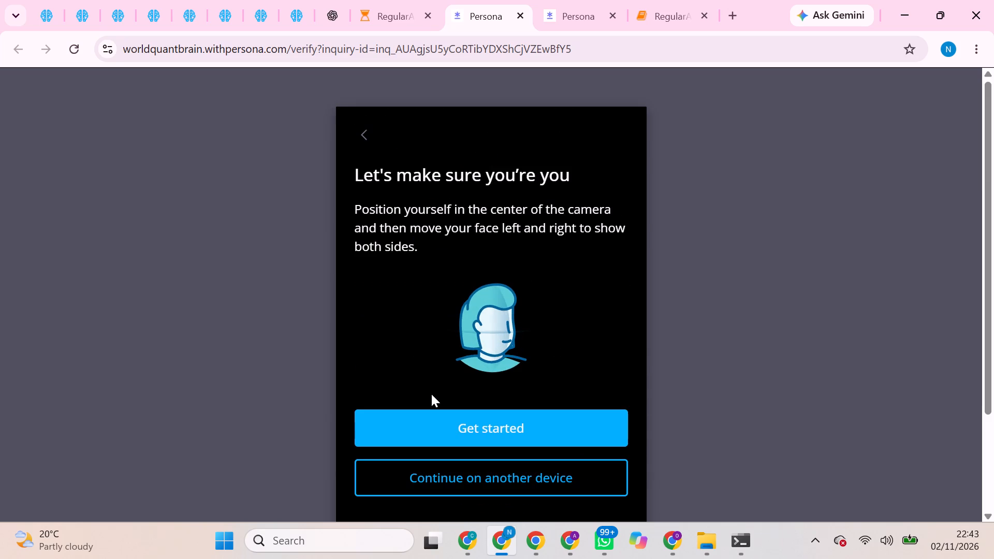
pyautogui.click(441, 422)
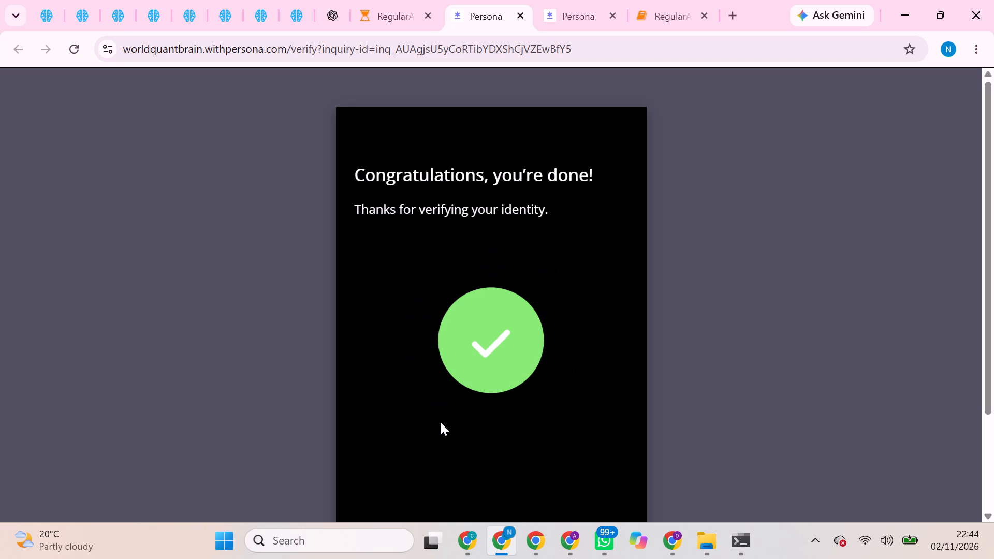
# Back in the RegularAlpha notebook, answer the waiting scan prompt with k so the session starts and the remaining cells run.
pyautogui.click(384, 1)
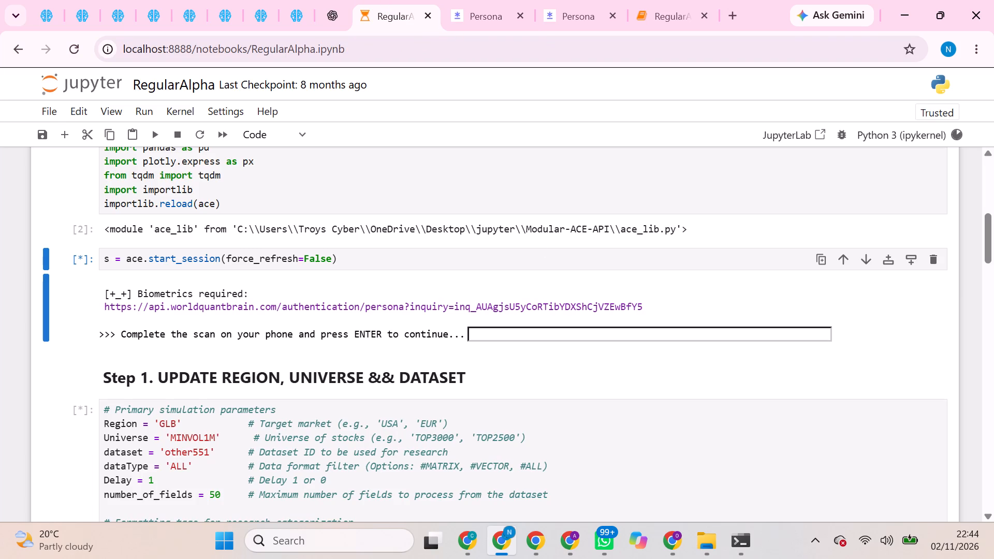
pyautogui.click(517, 332)
pyautogui.press('i')
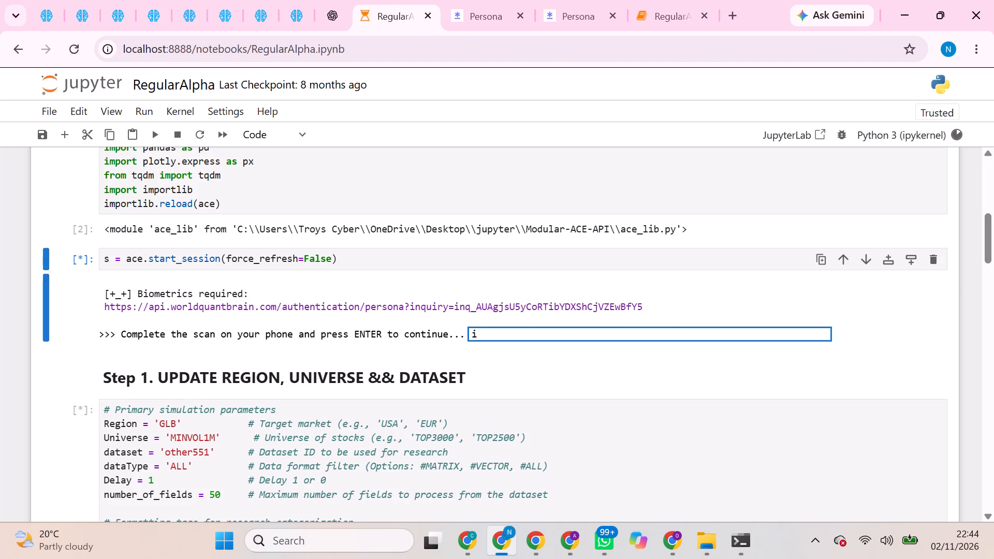
pyautogui.press('BackSpace')
pyautogui.press('k')
pyautogui.press('Return')
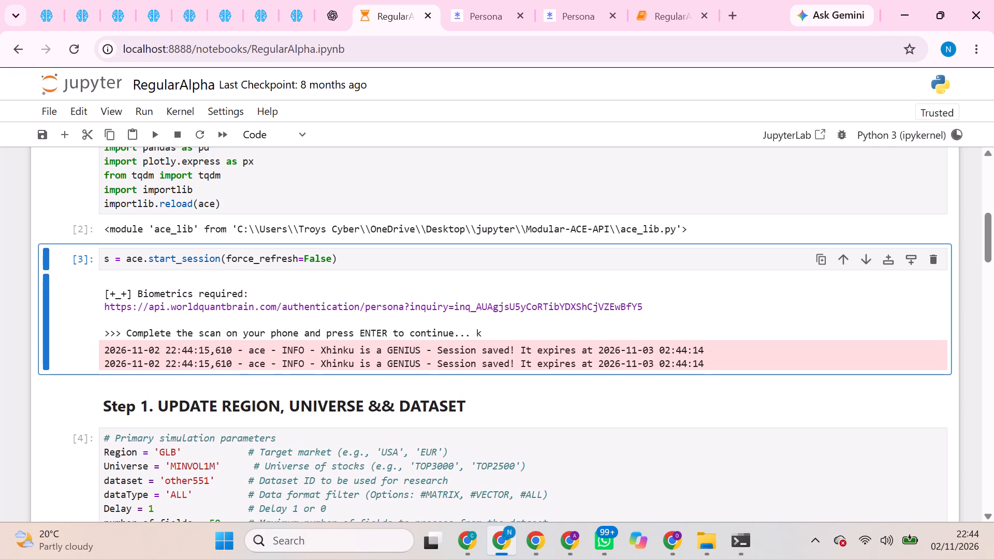
# Switch to the BRAIN platform's Alpha Toolkit Dataset page and open the user profile options.
pyautogui.click(304, 6)
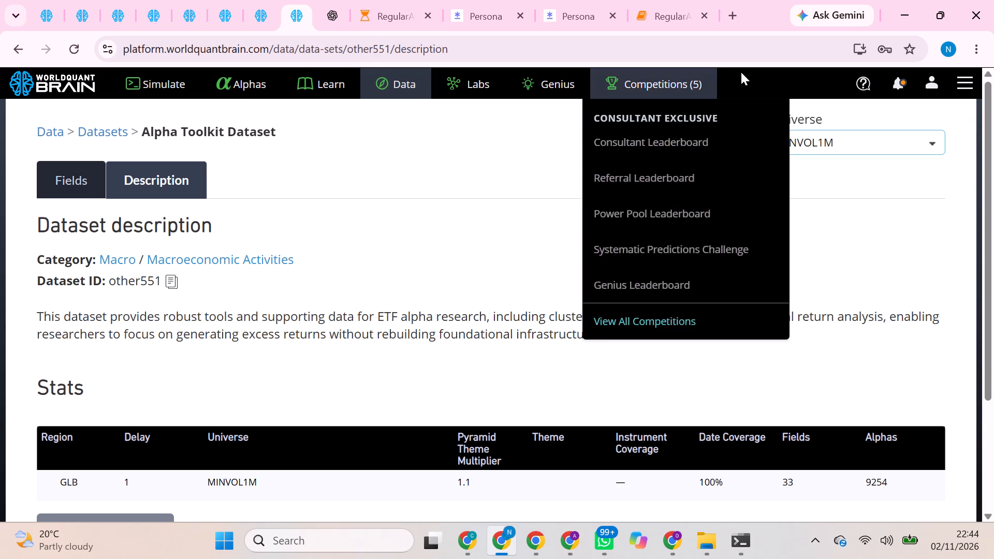
pyautogui.click(899, 85)
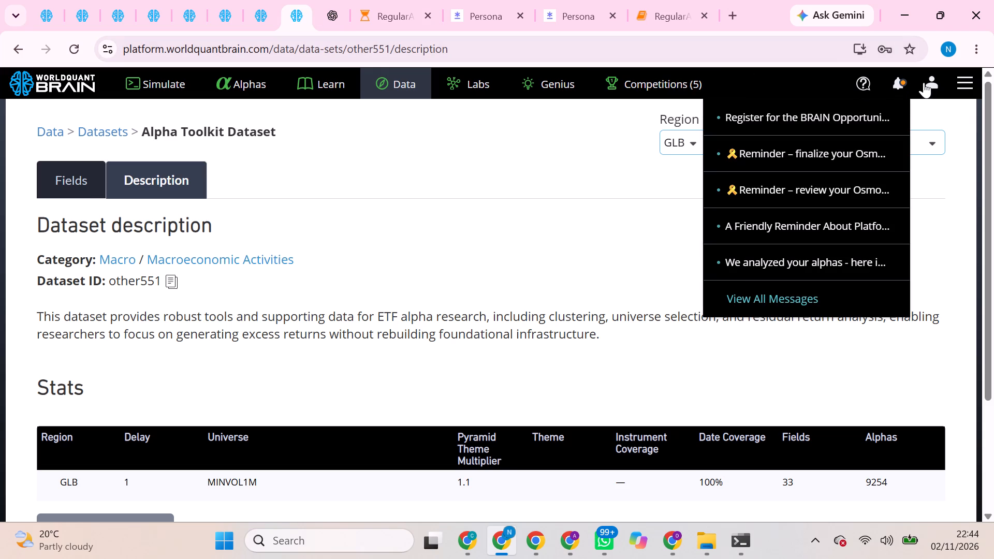